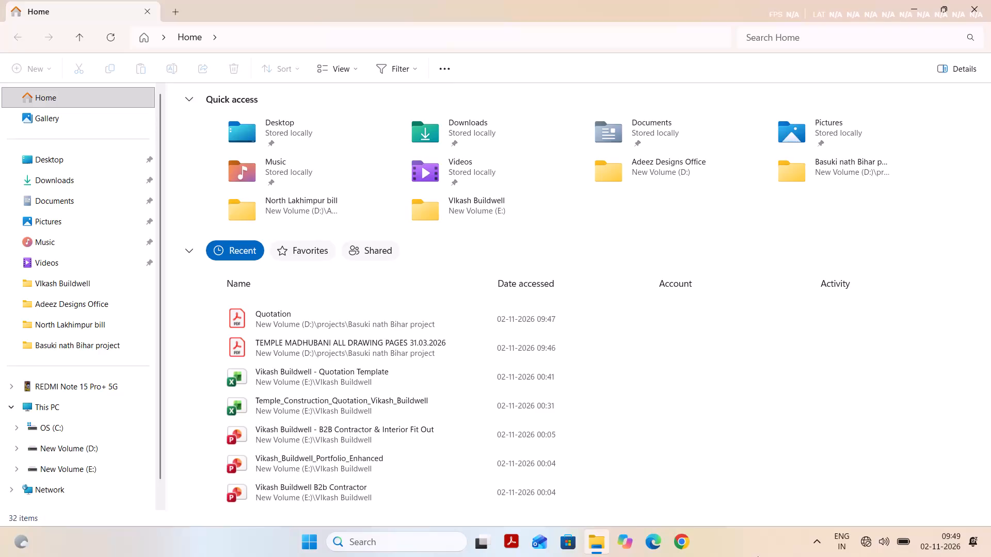
Open the recent Excel workbook Showroom Bill 2026 from the Adeez Designs Office folder.
{"action": "scroll", "coordinate": [356, 444], "scroll_direction": "down", "scroll_amount": 2}
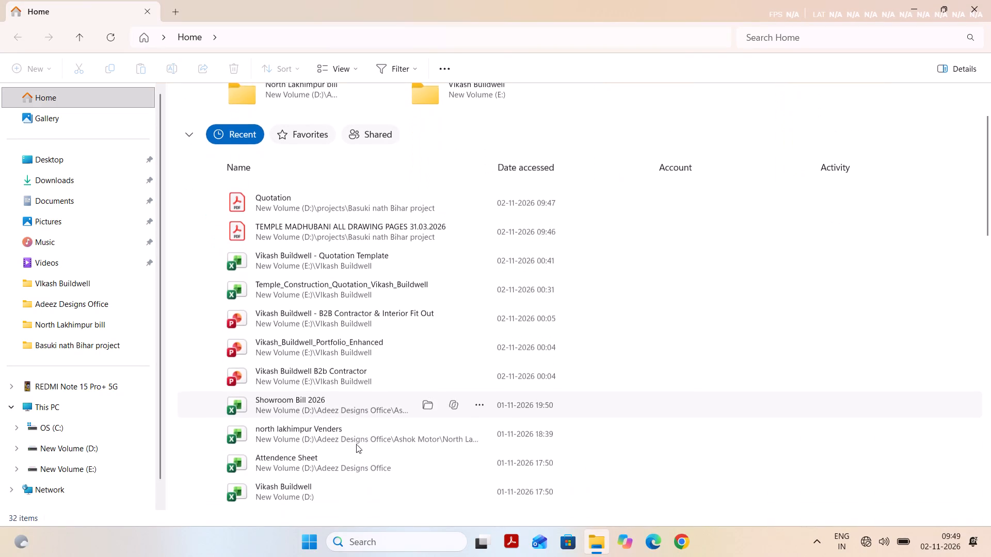
{"action": "double_click", "coordinate": [350, 408]}
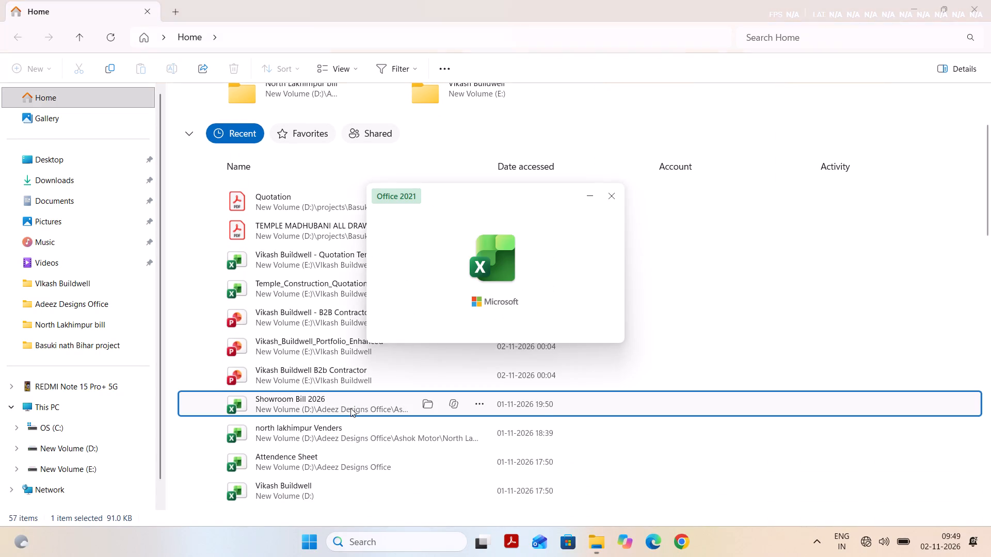
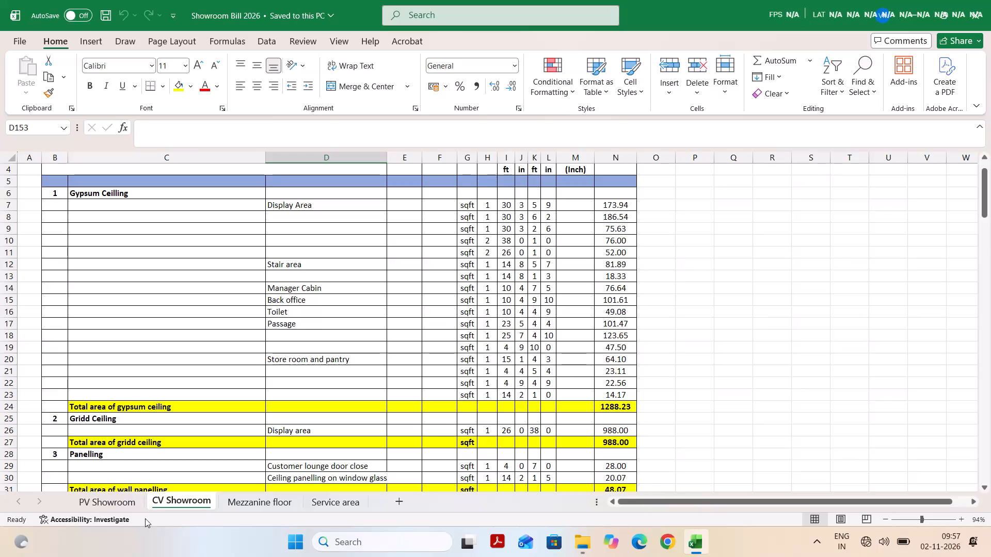
Review the Carpentry work section and its Table items on the CV Showroom sheet.
{"action": "scroll", "coordinate": [174, 338], "scroll_direction": "down", "scroll_amount": 3}
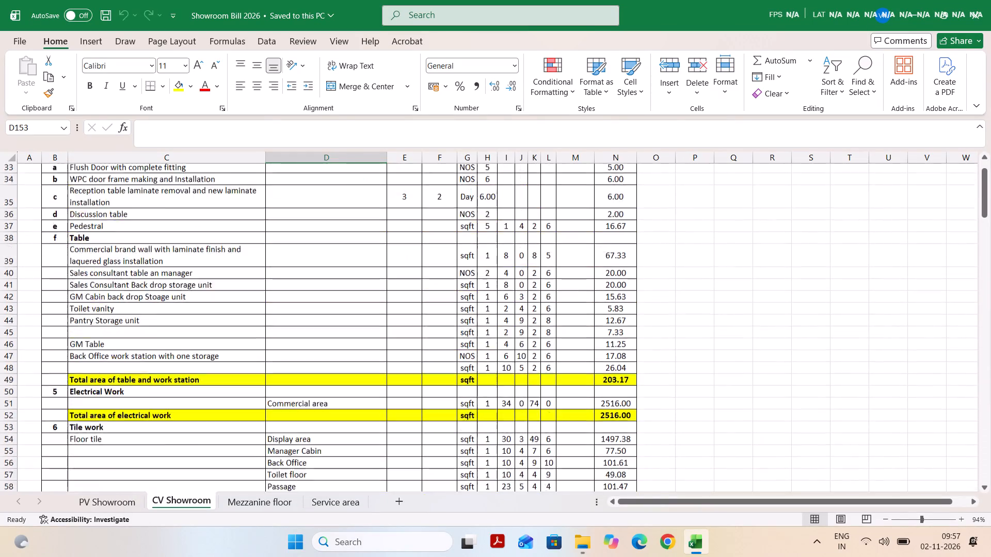
{"action": "scroll", "coordinate": [174, 338], "scroll_direction": "down", "scroll_amount": 1}
{"action": "scroll", "coordinate": [173, 340], "scroll_direction": "up", "scroll_amount": 2}
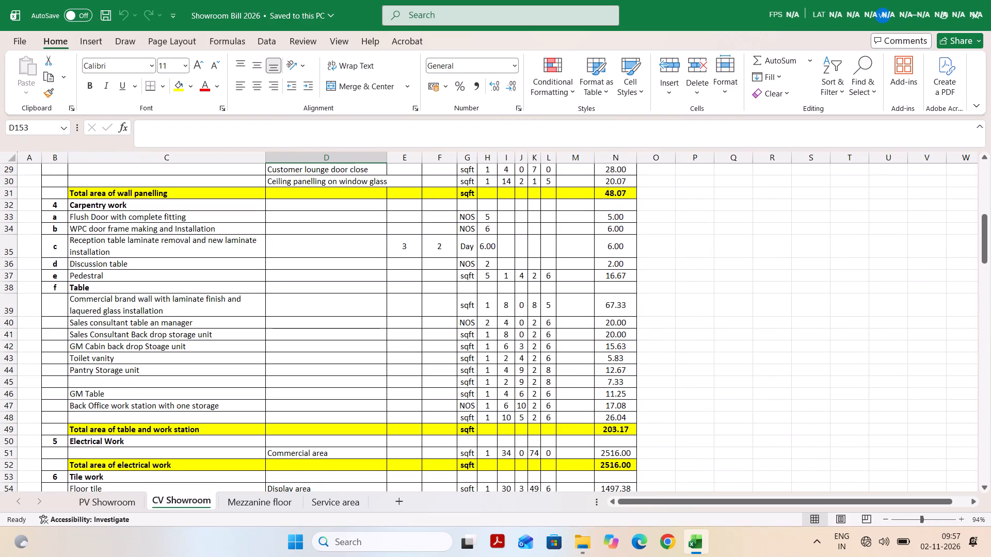
{"action": "left_click_drag", "start_coordinate": [63, 290], "coordinate": [79, 292]}
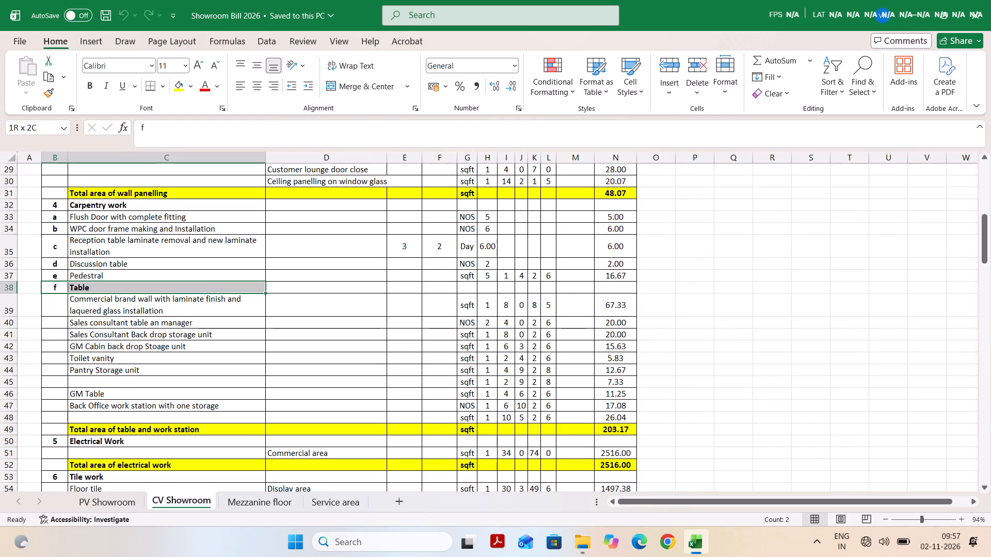
{"action": "left_click_drag", "start_coordinate": [79, 292], "coordinate": [575, 418]}
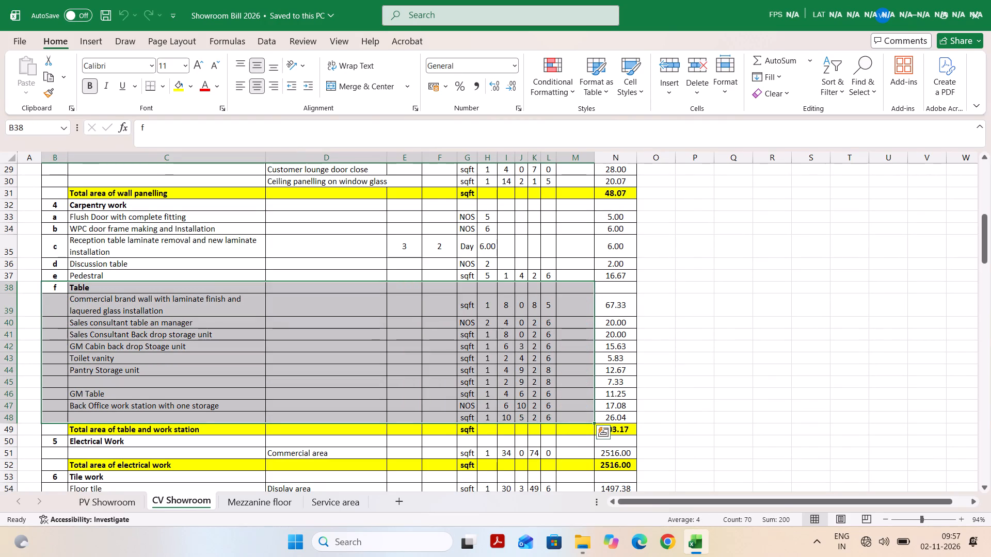
{"action": "left_click", "coordinate": [250, 245]}
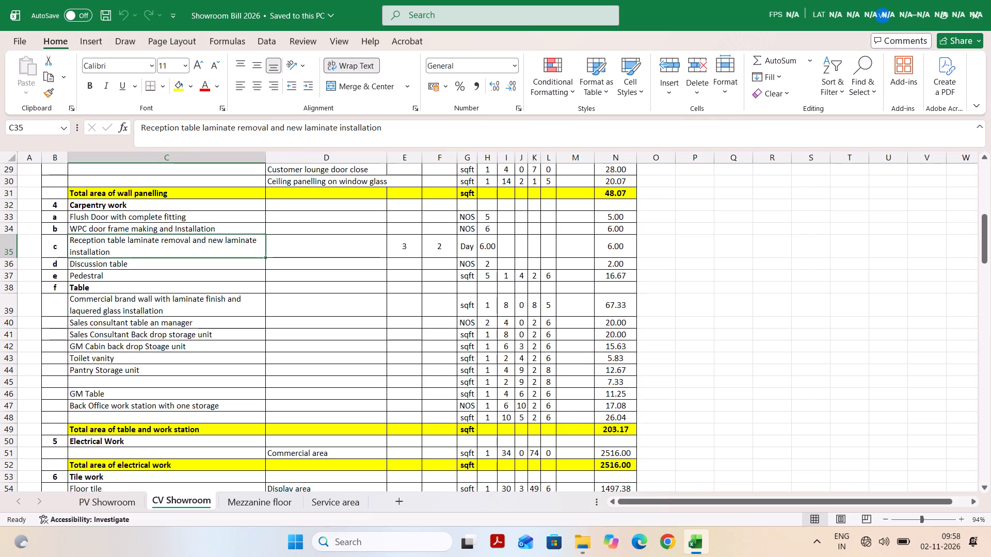
Enter a quantity of 6 for both the flush doors and the WPC door frames under Carpentry work.
{"action": "left_click", "coordinate": [489, 217]}
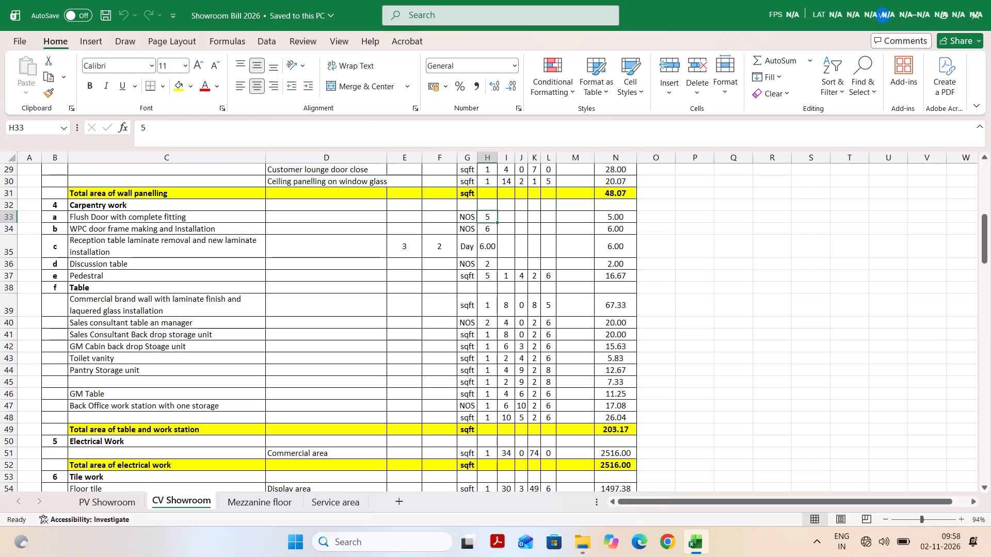
{"action": "key", "text": "6"}
{"action": "key", "text": "Return"}
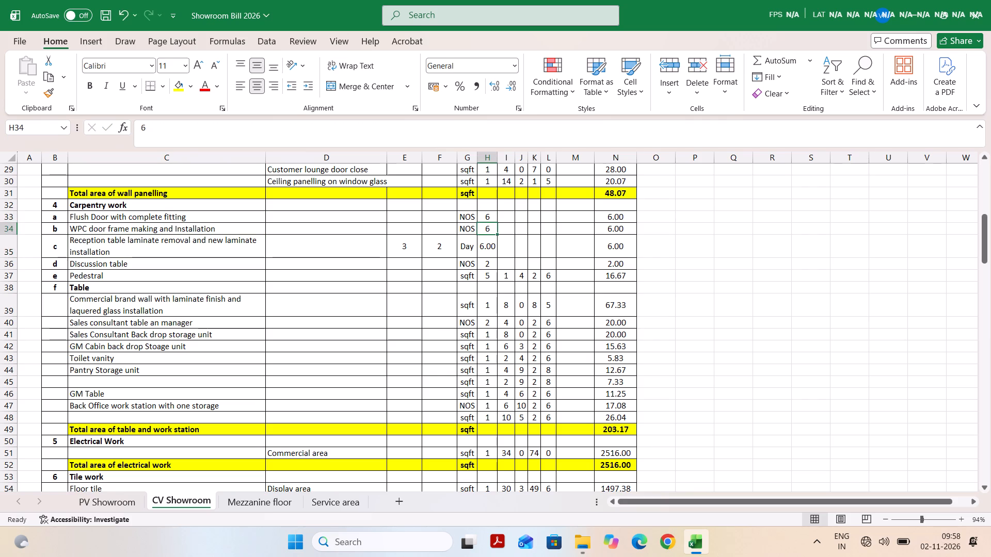
{"action": "key", "text": "7"}
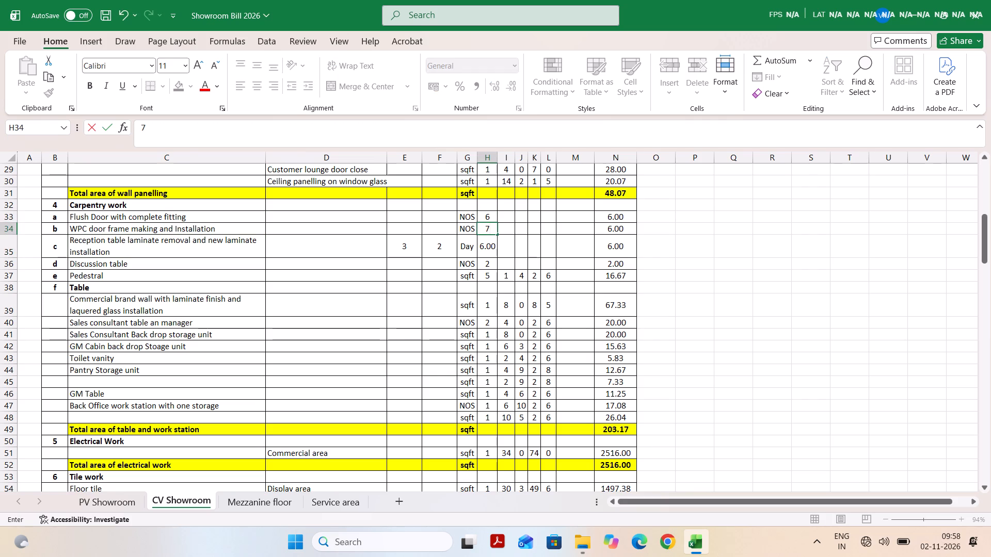
{"action": "key", "text": "BackSpace"}
{"action": "key", "text": "6"}
{"action": "key", "text": "Return"}
Save the Showroom Bill 2026 workbook with the updated carpentry quantities.
{"action": "left_click", "coordinate": [672, 313]}
{"action": "scroll", "coordinate": [672, 313], "scroll_direction": "right", "scroll_amount": 1}
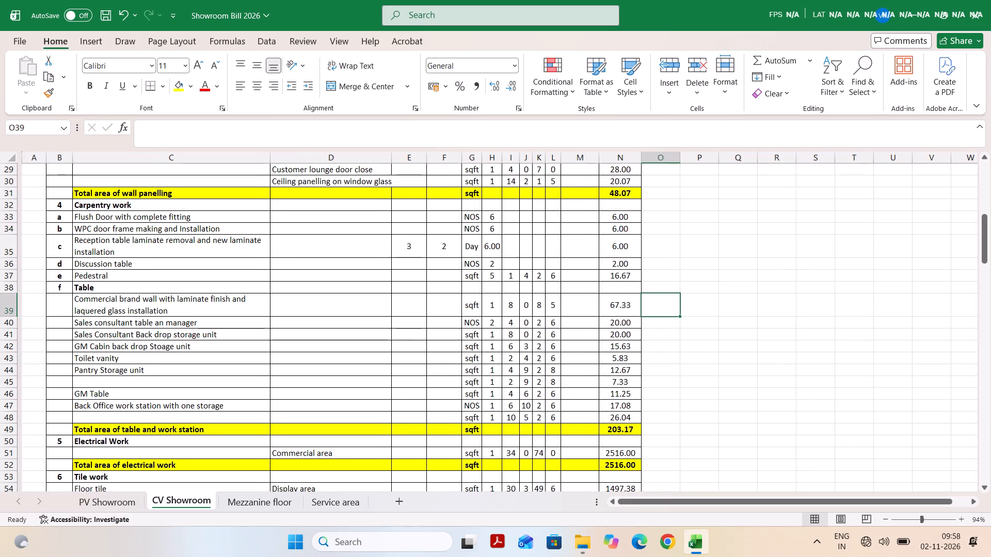
{"action": "scroll", "coordinate": [672, 313], "scroll_direction": "right", "scroll_amount": 1}
{"action": "key", "text": "ctrl+s"}
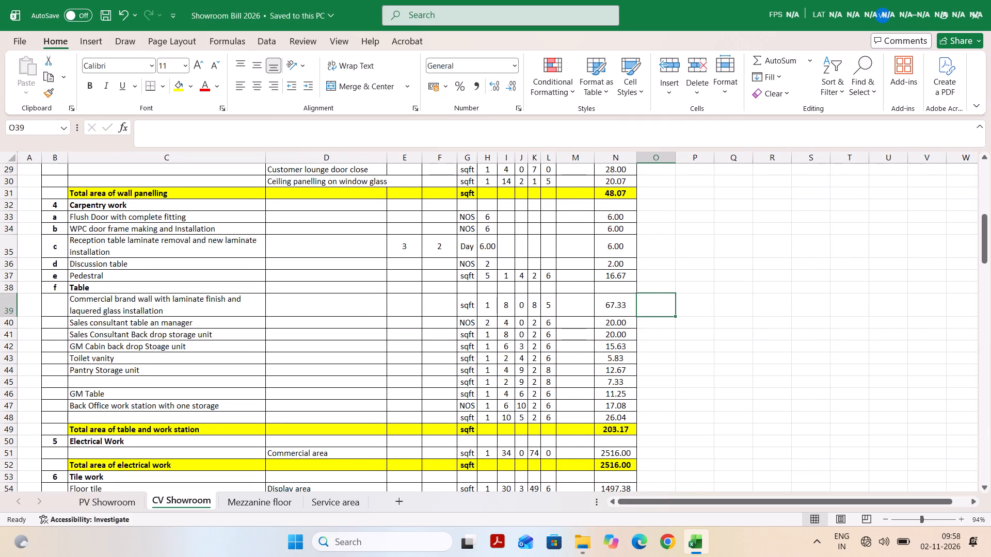
Look over the entries below the carpentry items, through Electrical Work and Tile work.
{"action": "scroll", "coordinate": [731, 403], "scroll_direction": "down", "scroll_amount": 1}
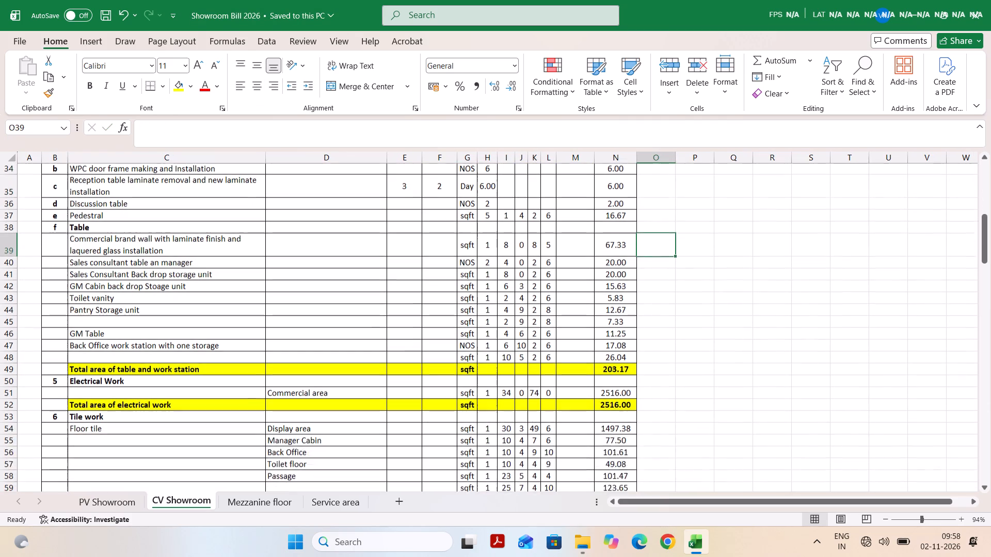
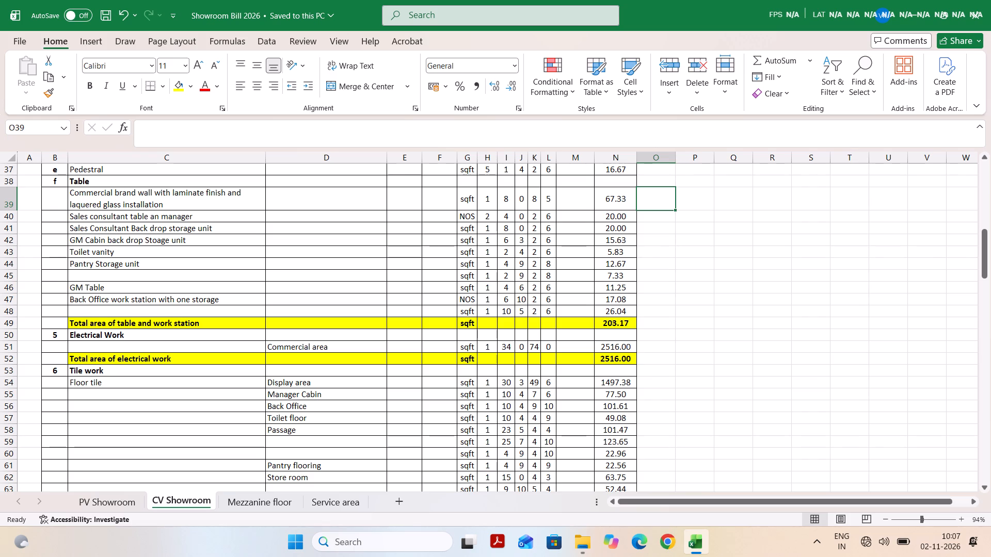
Recheck the Carpentry work and Table items on the CV Showroom sheet, selecting the commercial brand wall description.
{"action": "scroll", "coordinate": [514, 240], "scroll_direction": "up", "scroll_amount": 2}
{"action": "scroll", "coordinate": [514, 240], "scroll_direction": "down", "scroll_amount": 1}
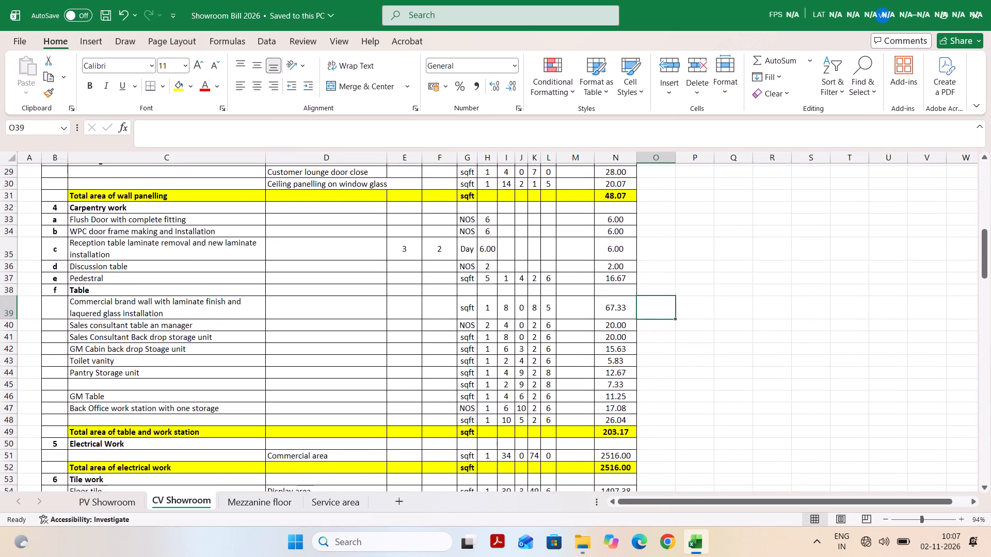
{"action": "scroll", "coordinate": [514, 240], "scroll_direction": "down", "scroll_amount": 2}
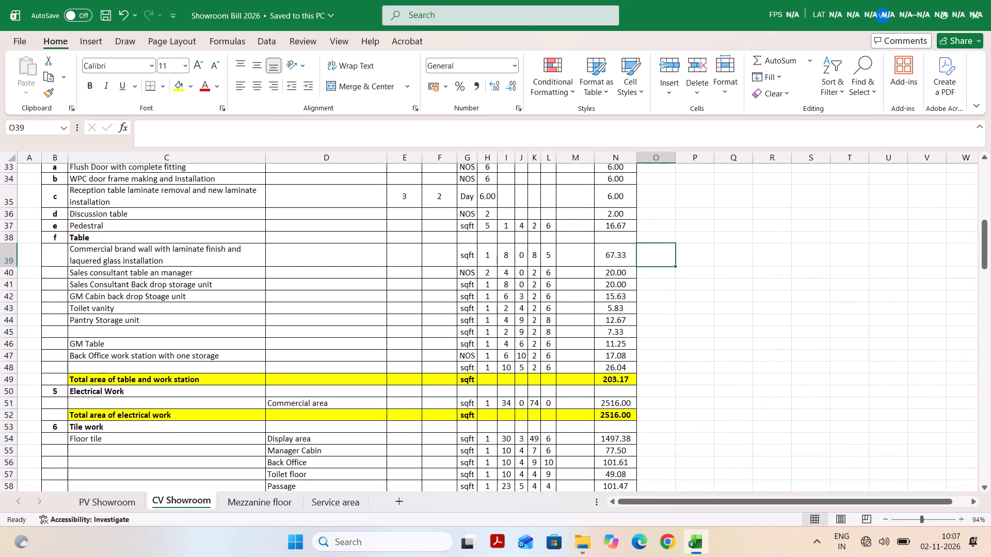
{"action": "scroll", "coordinate": [514, 240], "scroll_direction": "down", "scroll_amount": 1}
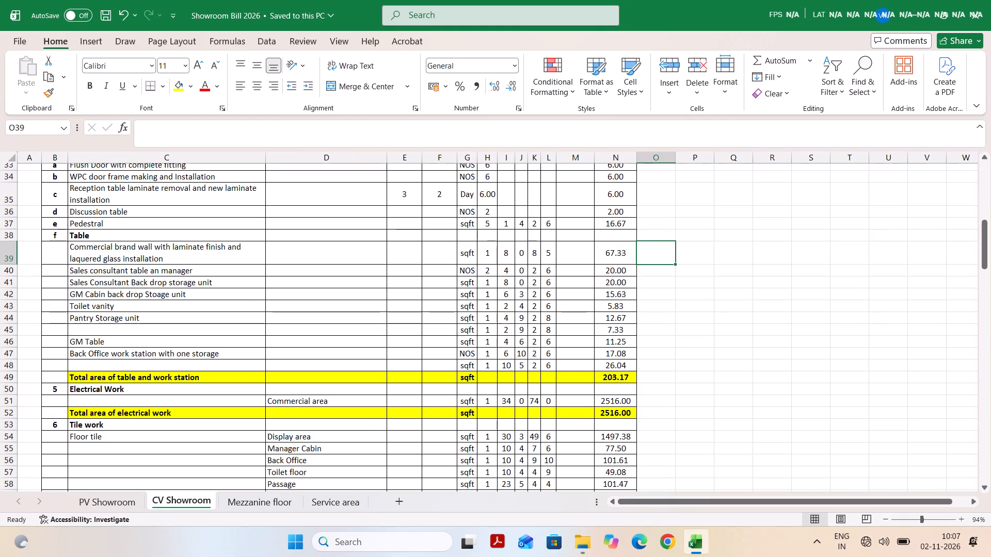
{"action": "scroll", "coordinate": [514, 240], "scroll_direction": "down", "scroll_amount": 2}
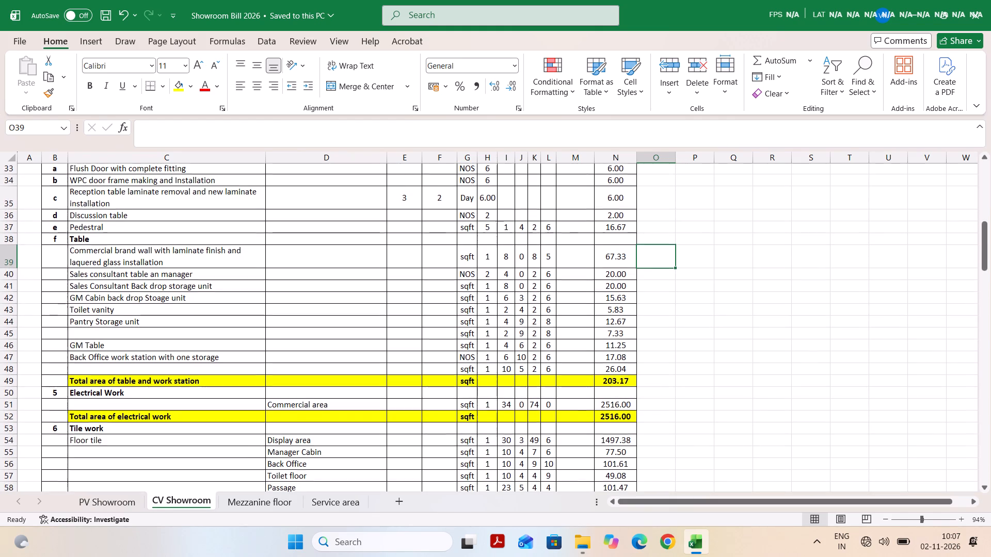
{"action": "left_click", "coordinate": [241, 256]}
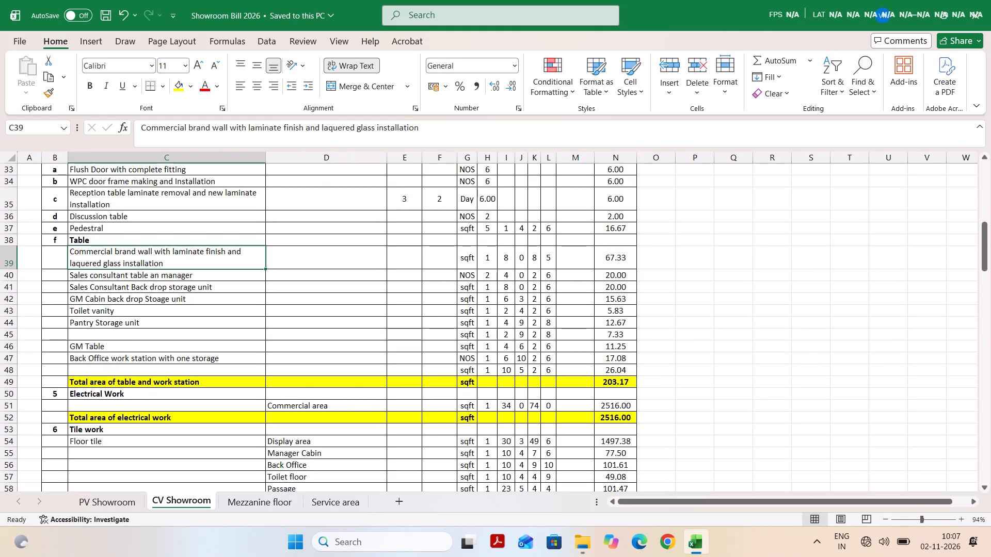
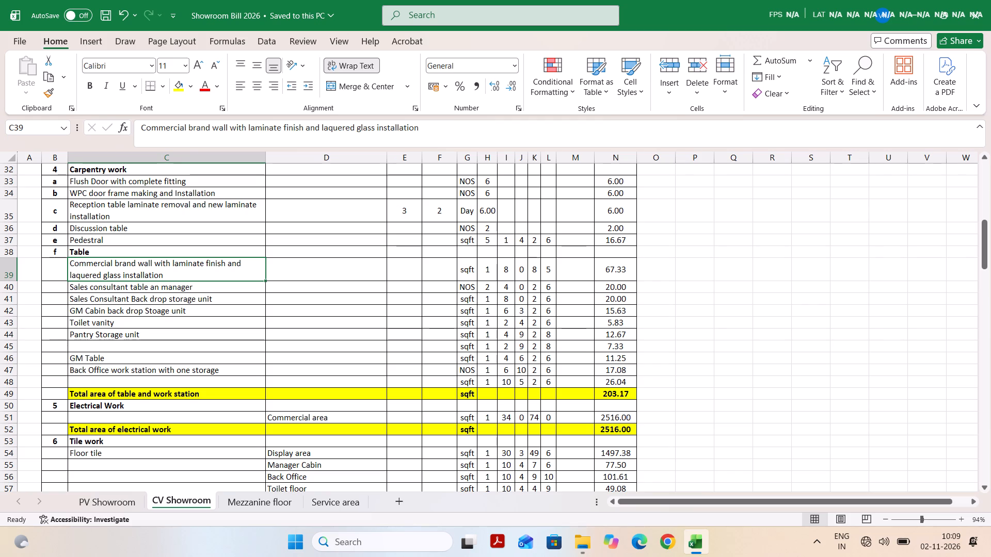
Review the CV Showroom entries from Table and Carpentry work back through Panelling, Gridd Ceiling and Gypsum Ceilling to the sheet heading.
{"action": "scroll", "coordinate": [351, 290], "scroll_direction": "down", "scroll_amount": 1}
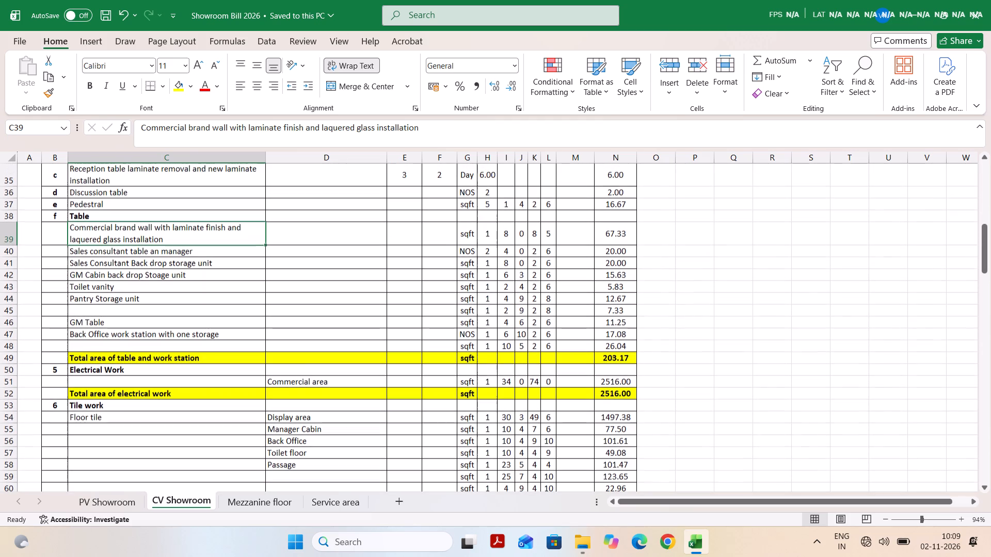
{"action": "scroll", "coordinate": [351, 290], "scroll_direction": "up", "scroll_amount": 1}
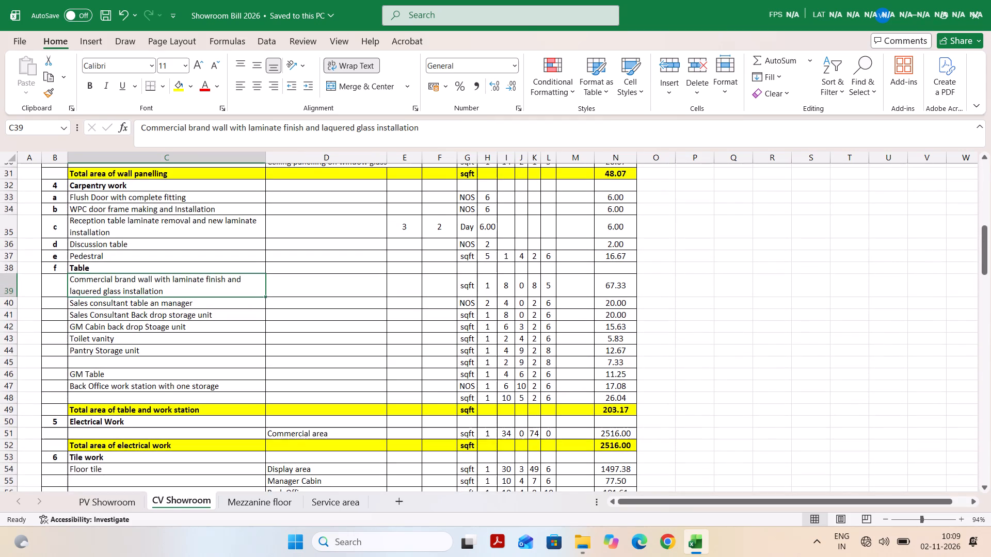
{"action": "scroll", "coordinate": [351, 290], "scroll_direction": "up", "scroll_amount": 1}
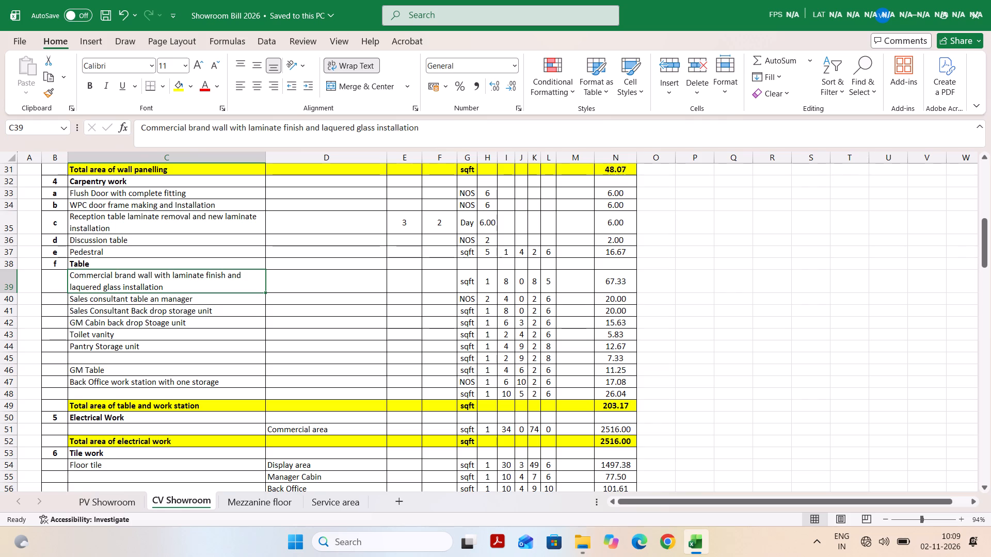
{"action": "scroll", "coordinate": [494, 216], "scroll_direction": "up", "scroll_amount": 1}
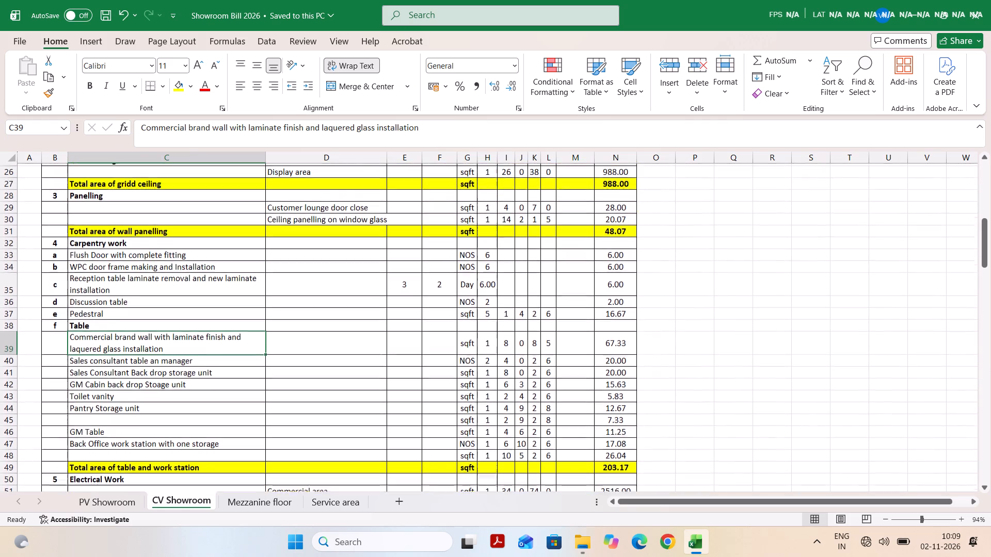
{"action": "scroll", "coordinate": [494, 216], "scroll_direction": "up", "scroll_amount": 3}
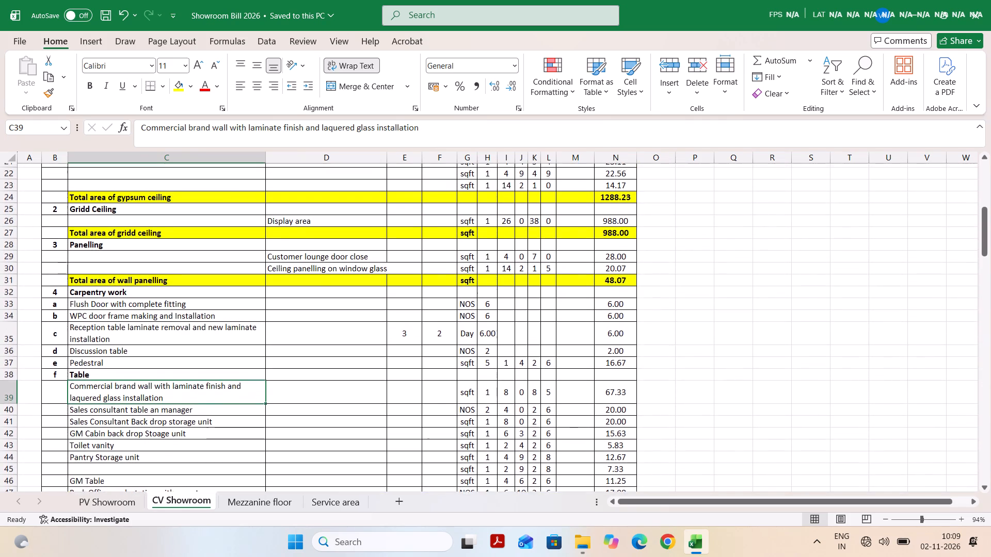
{"action": "scroll", "coordinate": [494, 216], "scroll_direction": "up", "scroll_amount": 3}
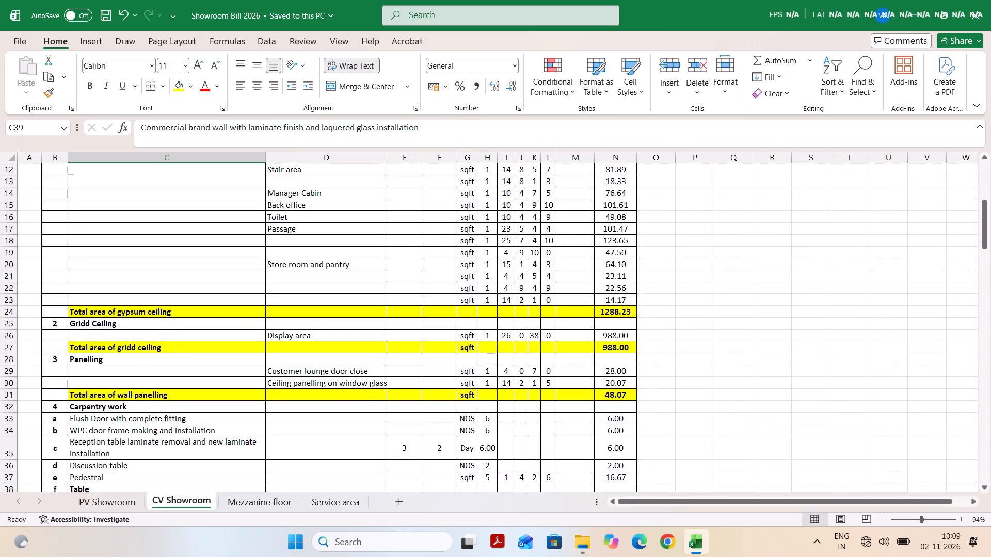
{"action": "scroll", "coordinate": [494, 217], "scroll_direction": "up", "scroll_amount": 4}
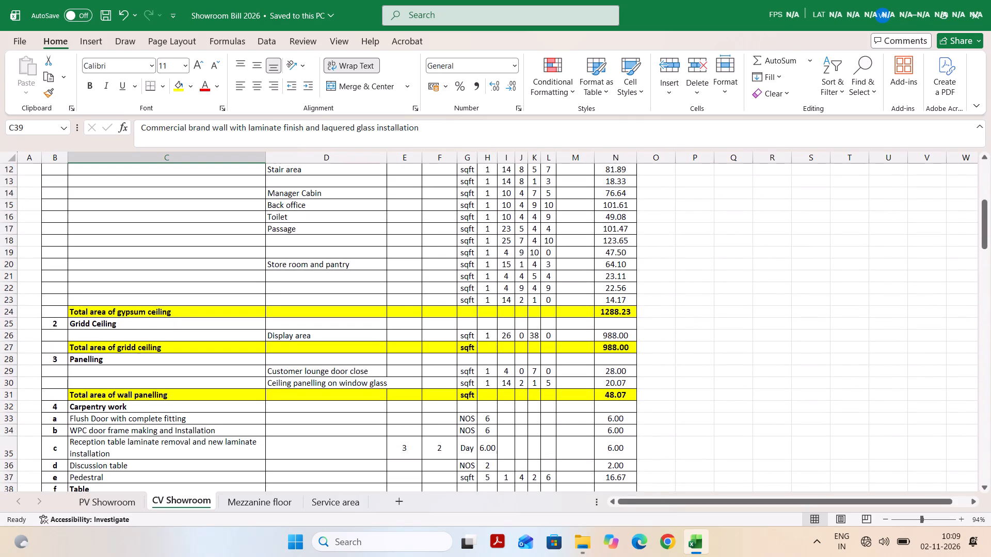
{"action": "scroll", "coordinate": [494, 217], "scroll_direction": "up", "scroll_amount": 2}
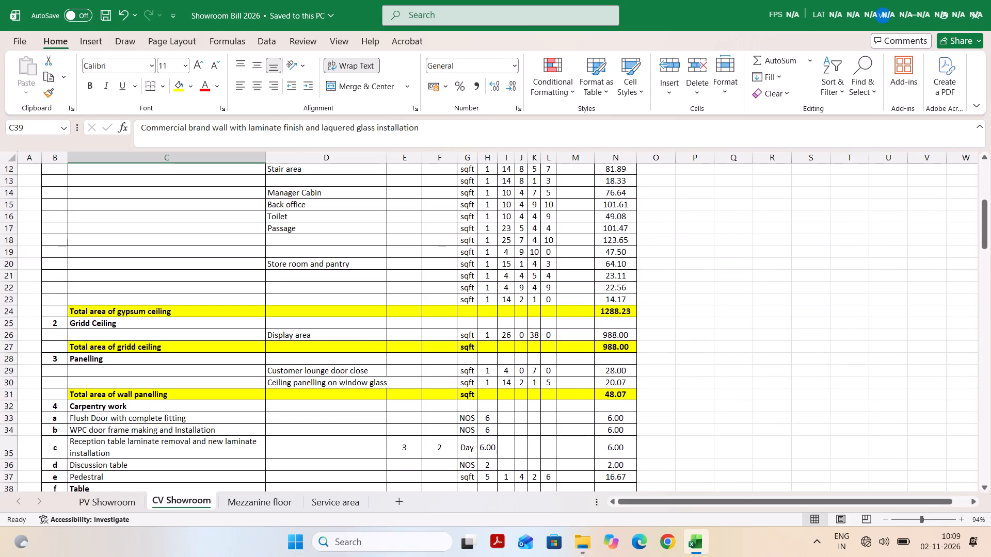
{"action": "scroll", "coordinate": [494, 217], "scroll_direction": "up", "scroll_amount": 2}
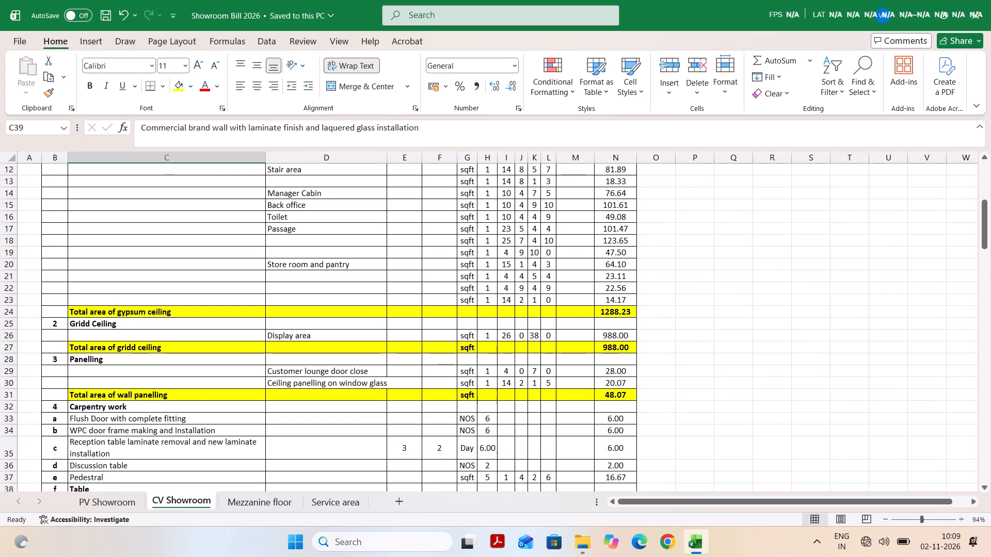
{"action": "scroll", "coordinate": [494, 217], "scroll_direction": "up", "scroll_amount": 4}
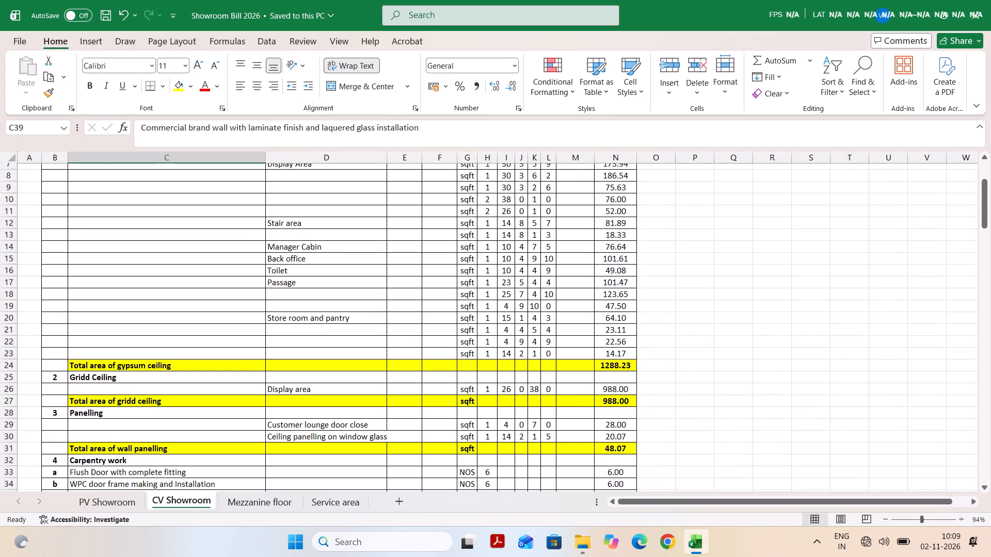
{"action": "scroll", "coordinate": [494, 217], "scroll_direction": "up", "scroll_amount": 2}
Recheck the CV Showroom quantities from Gypsum Ceilling down through Panelling, Carpentry work and the Table items.
{"action": "scroll", "coordinate": [494, 217], "scroll_direction": "down", "scroll_amount": 1}
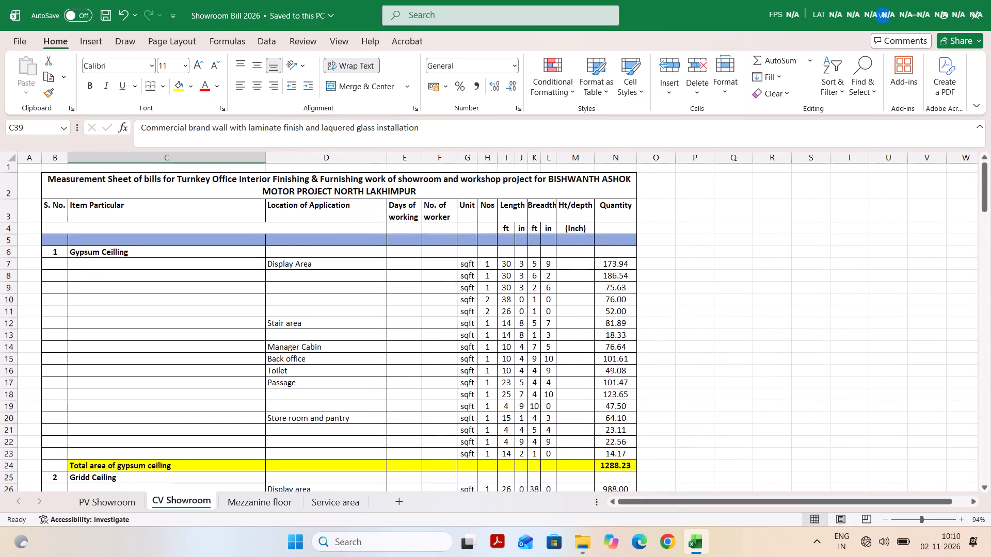
{"action": "scroll", "coordinate": [494, 217], "scroll_direction": "down", "scroll_amount": 2}
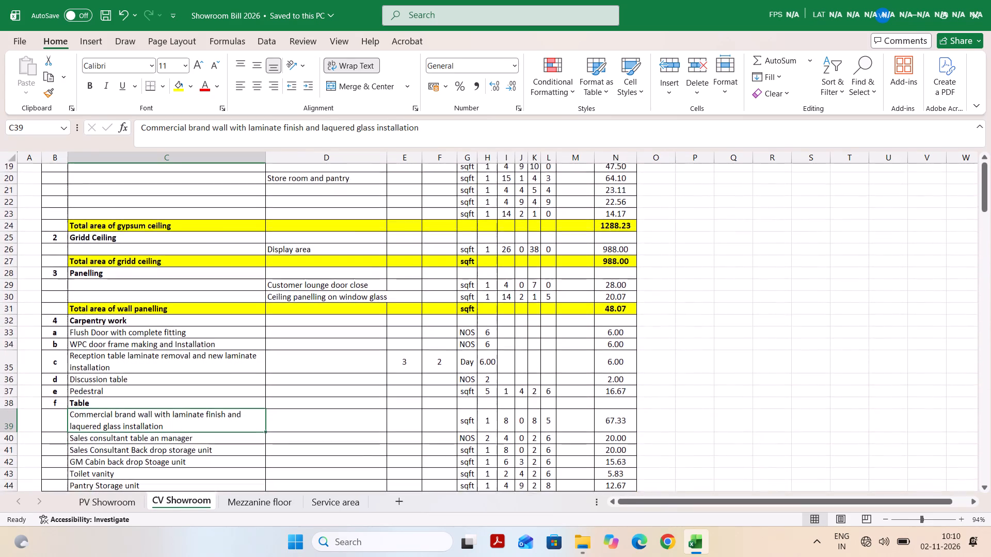
{"action": "scroll", "coordinate": [496, 214], "scroll_direction": "down", "scroll_amount": 2}
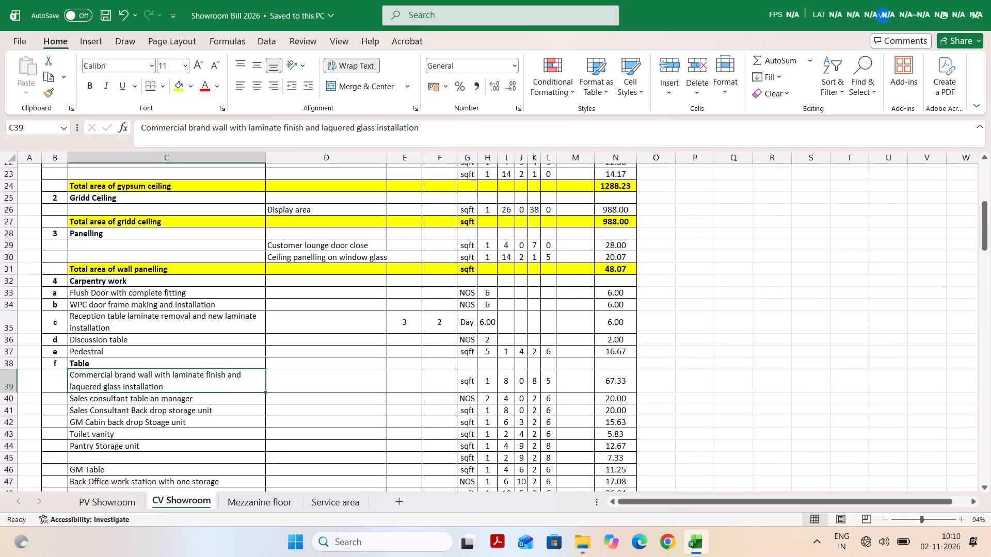
{"action": "scroll", "coordinate": [496, 214], "scroll_direction": "down", "scroll_amount": 2}
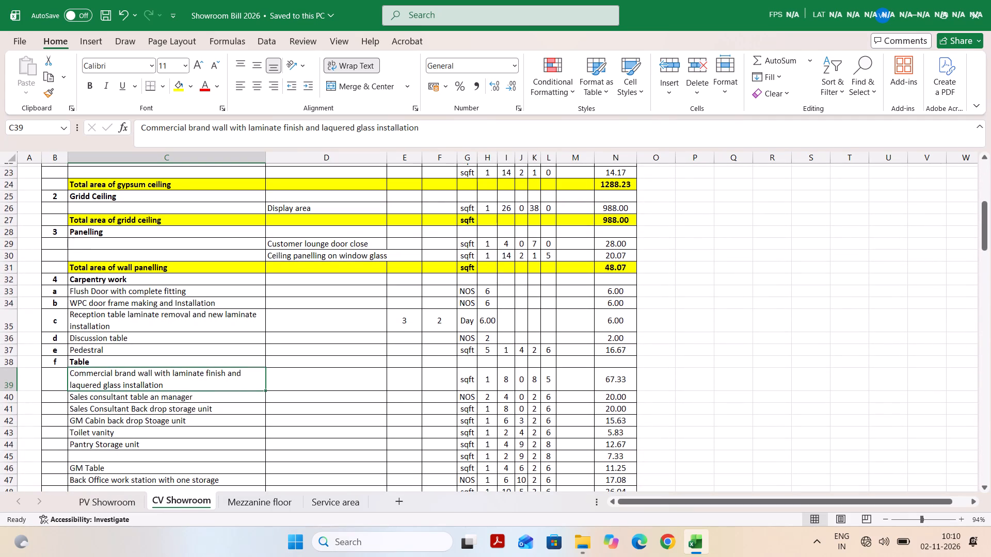
{"action": "scroll", "coordinate": [496, 214], "scroll_direction": "down", "scroll_amount": 1}
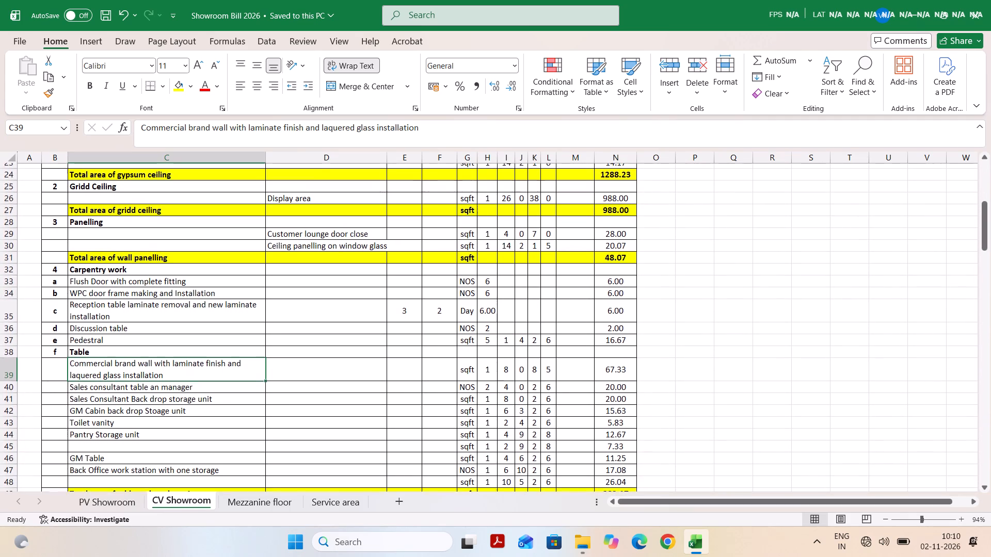
{"action": "scroll", "coordinate": [496, 214], "scroll_direction": "down", "scroll_amount": 1}
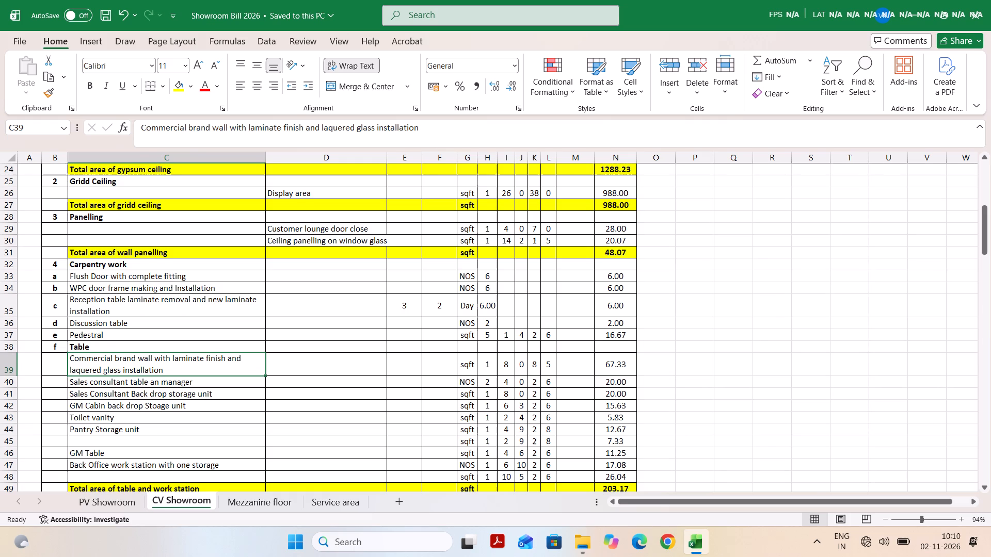
{"action": "scroll", "coordinate": [496, 214], "scroll_direction": "down", "scroll_amount": 1}
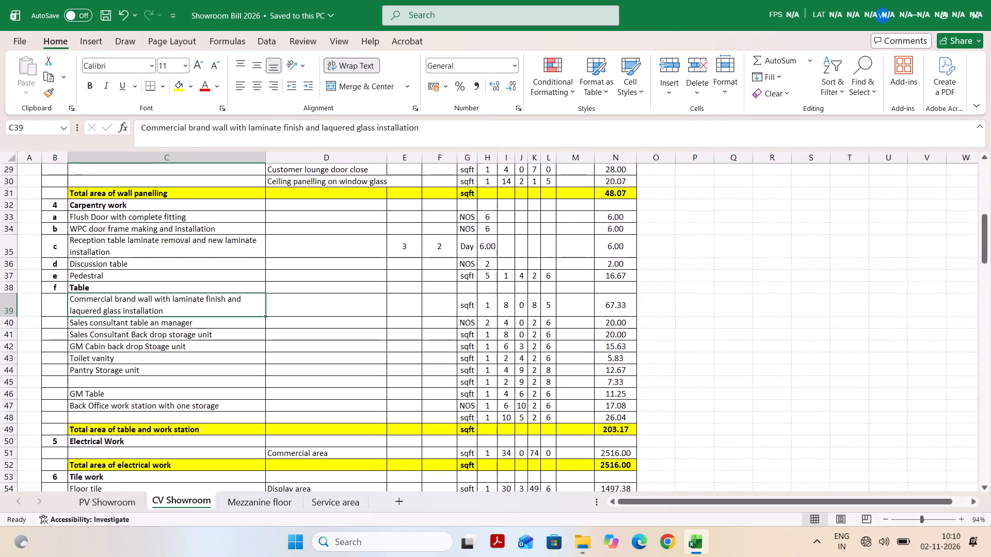
{"action": "scroll", "coordinate": [434, 339], "scroll_direction": "down", "scroll_amount": 2}
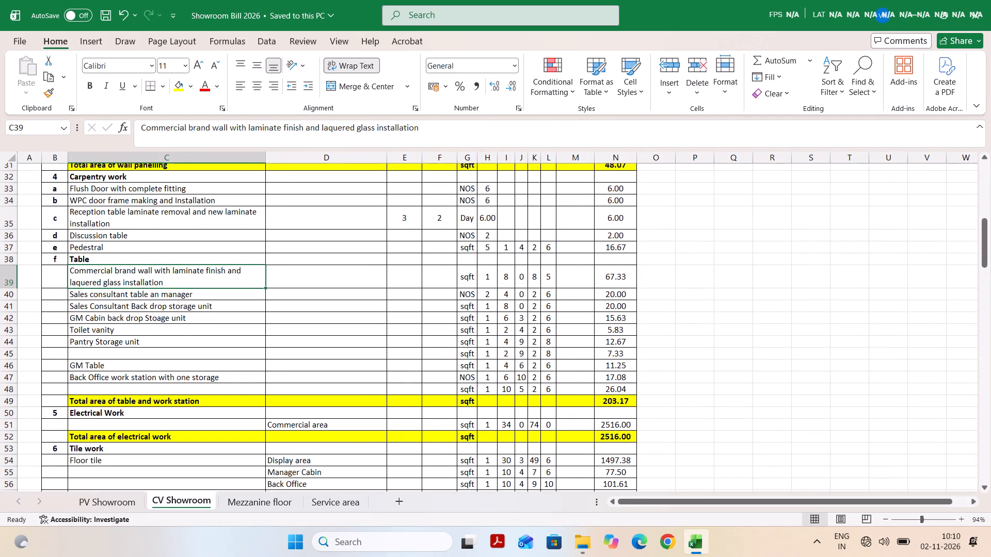
{"action": "scroll", "coordinate": [434, 339], "scroll_direction": "down", "scroll_amount": 2}
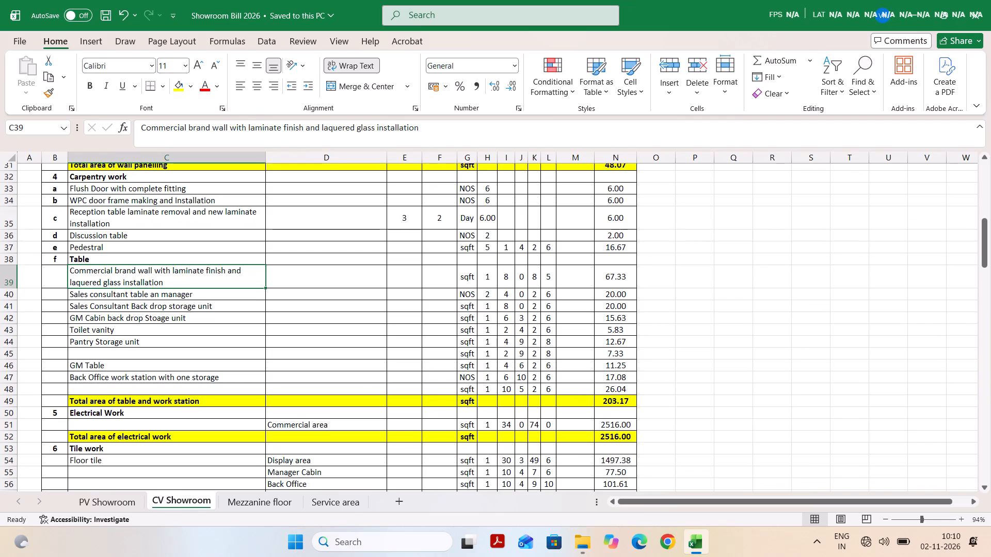
{"action": "scroll", "coordinate": [434, 339], "scroll_direction": "down", "scroll_amount": 3}
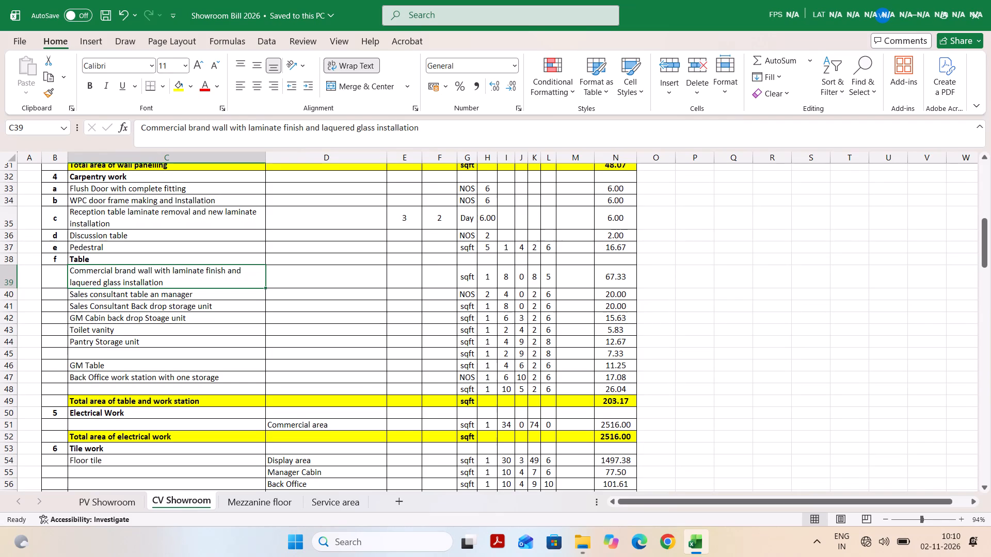
{"action": "scroll", "coordinate": [434, 339], "scroll_direction": "down", "scroll_amount": 3}
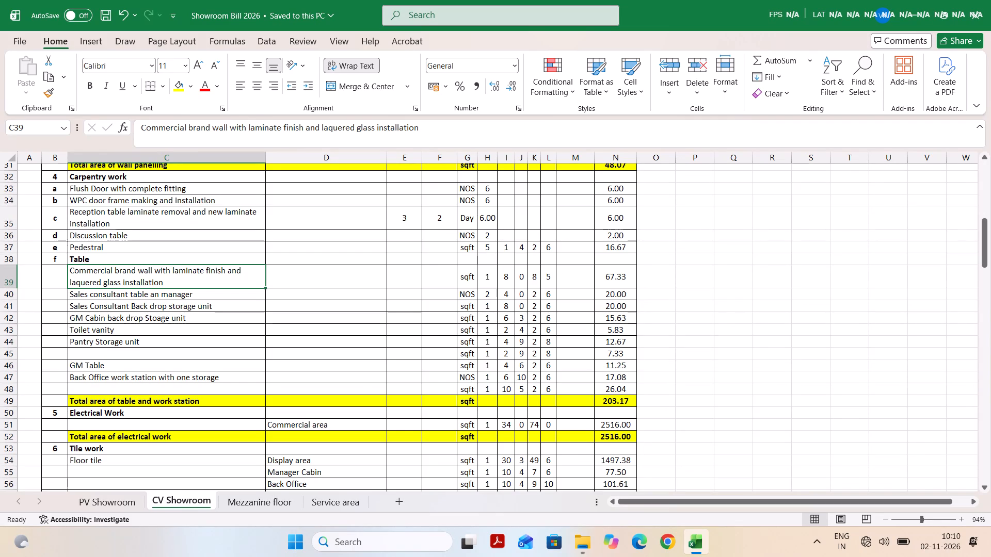
{"action": "scroll", "coordinate": [434, 339], "scroll_direction": "down", "scroll_amount": 4}
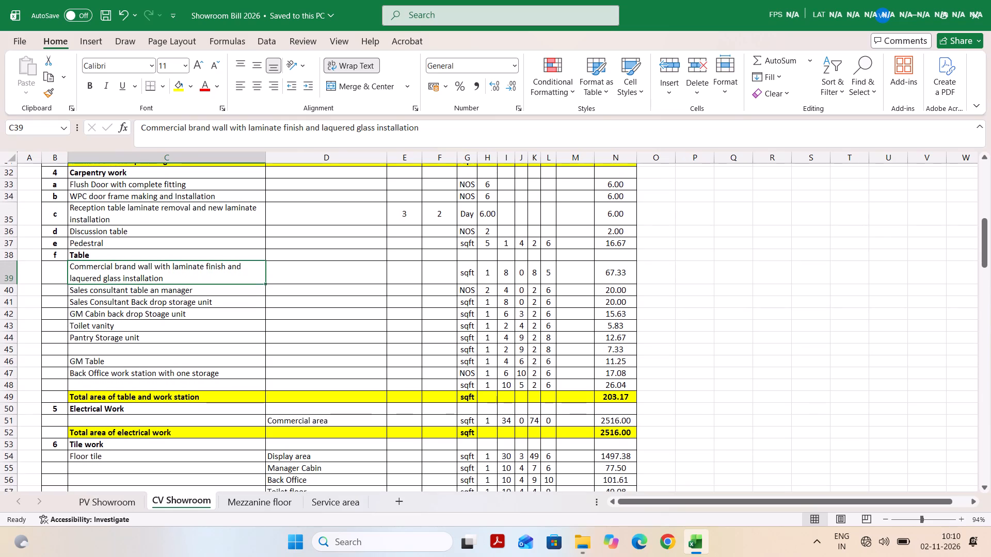
Examine the Electrical Work, Tile work, Paint Work and Extra Work sections through the end of the CV Showroom sheet.
{"action": "scroll", "coordinate": [434, 339], "scroll_direction": "down", "scroll_amount": 2}
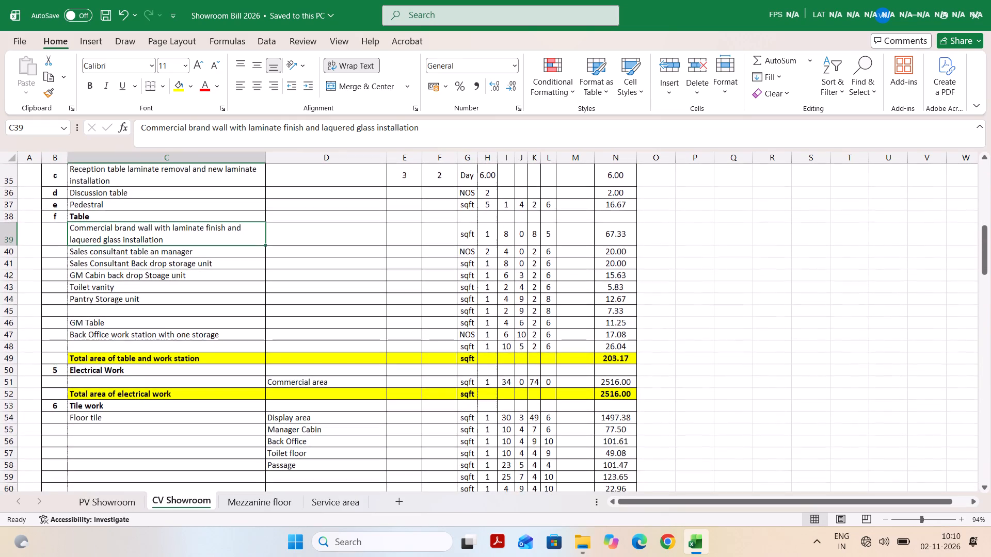
{"action": "scroll", "coordinate": [434, 339], "scroll_direction": "down", "scroll_amount": 2}
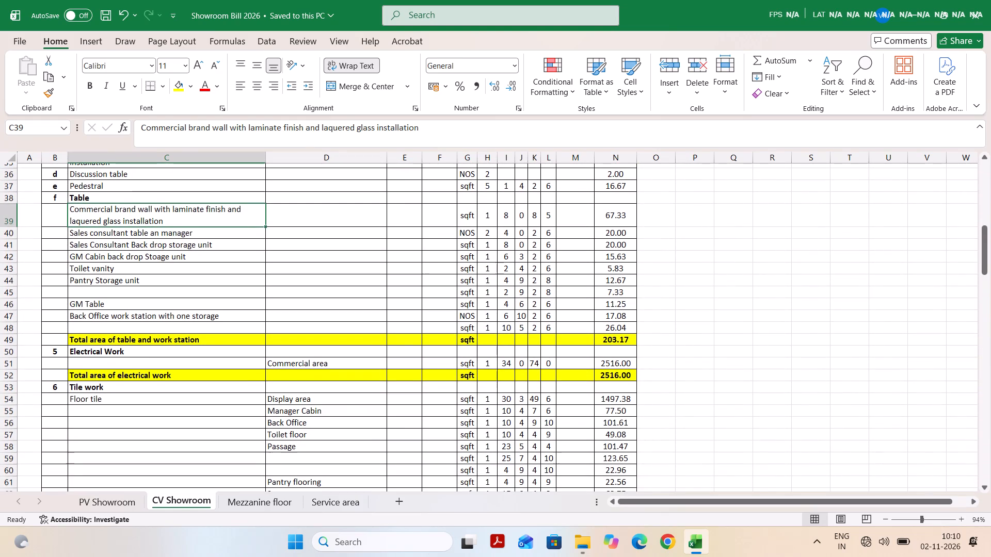
{"action": "scroll", "coordinate": [434, 339], "scroll_direction": "down", "scroll_amount": 1}
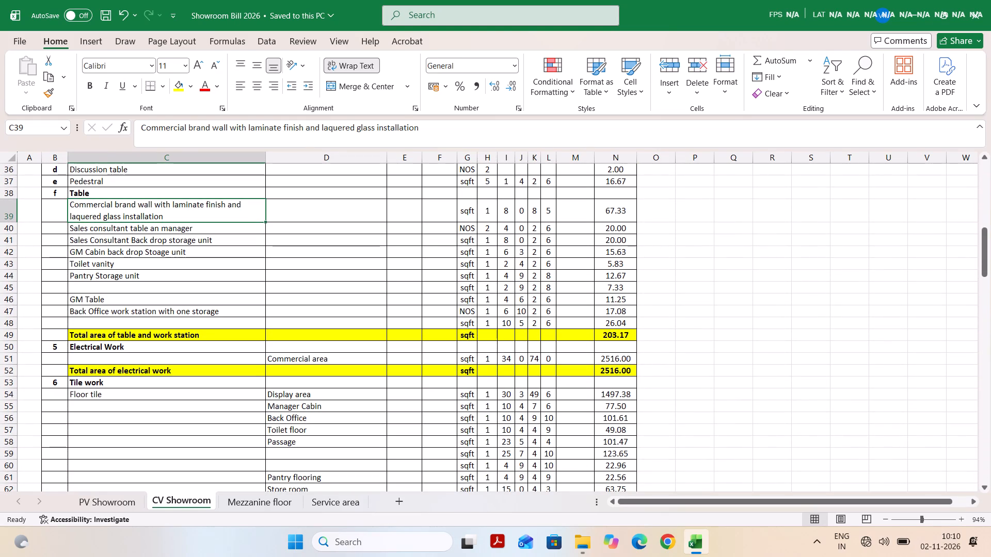
{"action": "scroll", "coordinate": [497, 358], "scroll_direction": "down", "scroll_amount": 1}
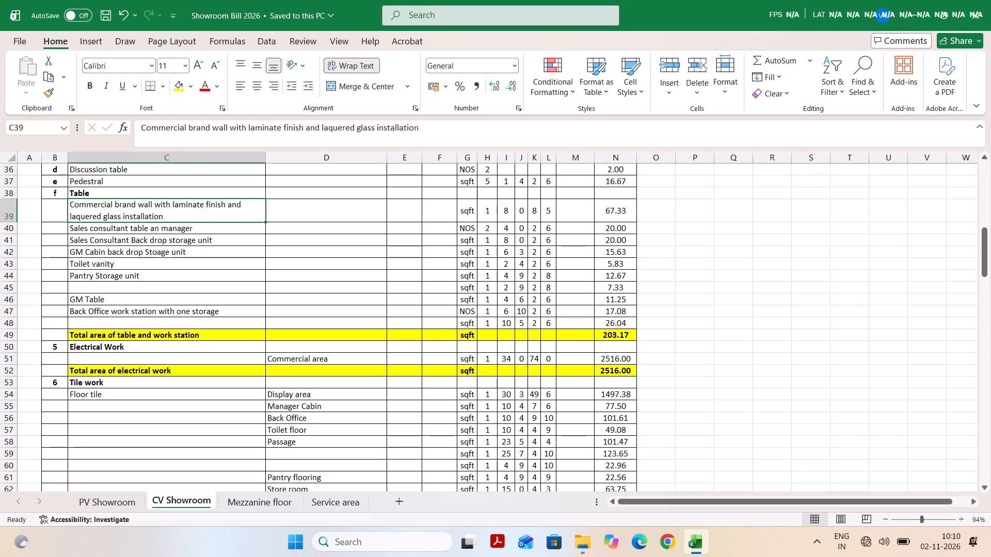
{"action": "scroll", "coordinate": [497, 358], "scroll_direction": "down", "scroll_amount": 2}
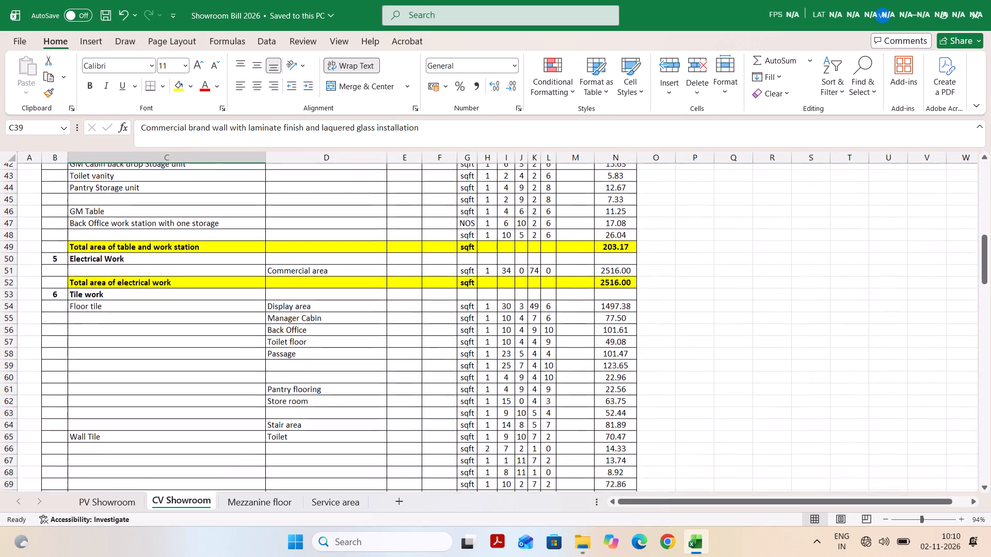
{"action": "scroll", "coordinate": [497, 358], "scroll_direction": "down", "scroll_amount": 3}
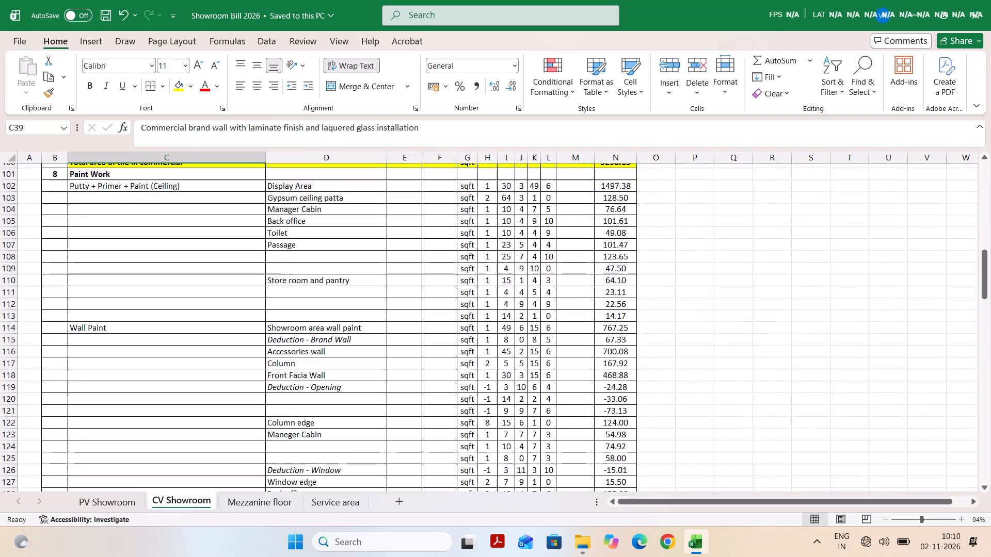
{"action": "scroll", "coordinate": [497, 358], "scroll_direction": "down", "scroll_amount": 3}
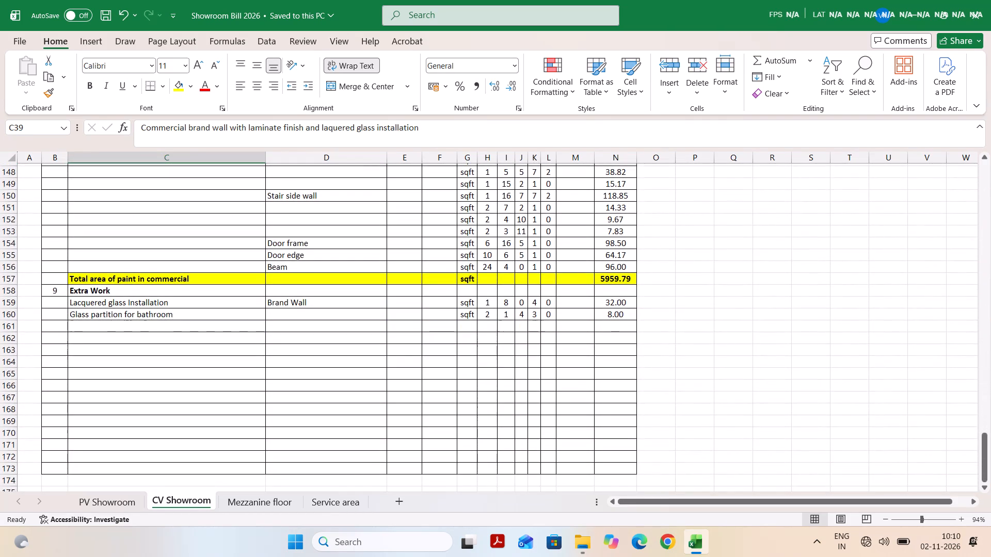
{"action": "scroll", "coordinate": [497, 358], "scroll_direction": "down", "scroll_amount": 1}
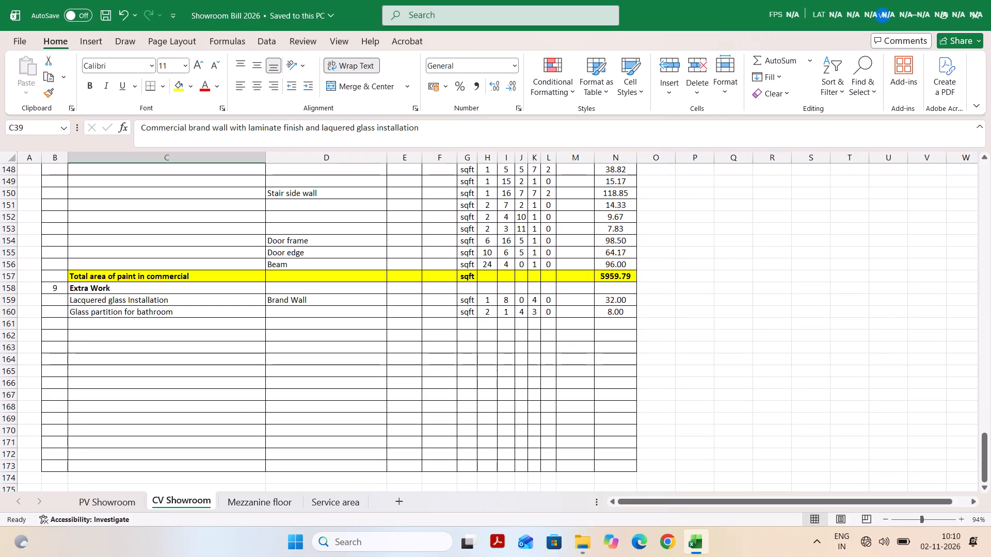
Narrow the empty column A on the Mezzanine floor sheet to a width of about 2.
{"action": "left_click", "coordinate": [253, 511]}
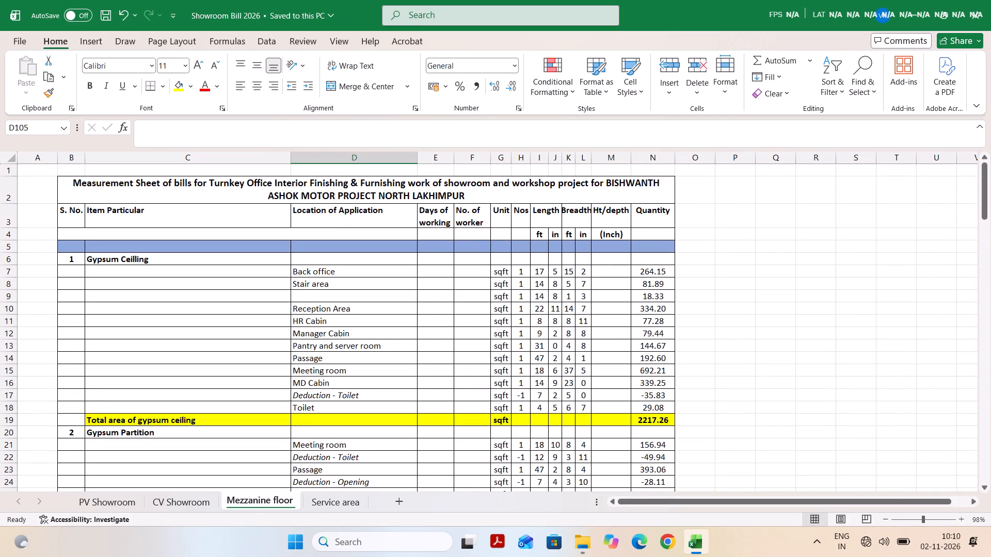
{"action": "left_click_drag", "start_coordinate": [57, 155], "coordinate": [35, 236]}
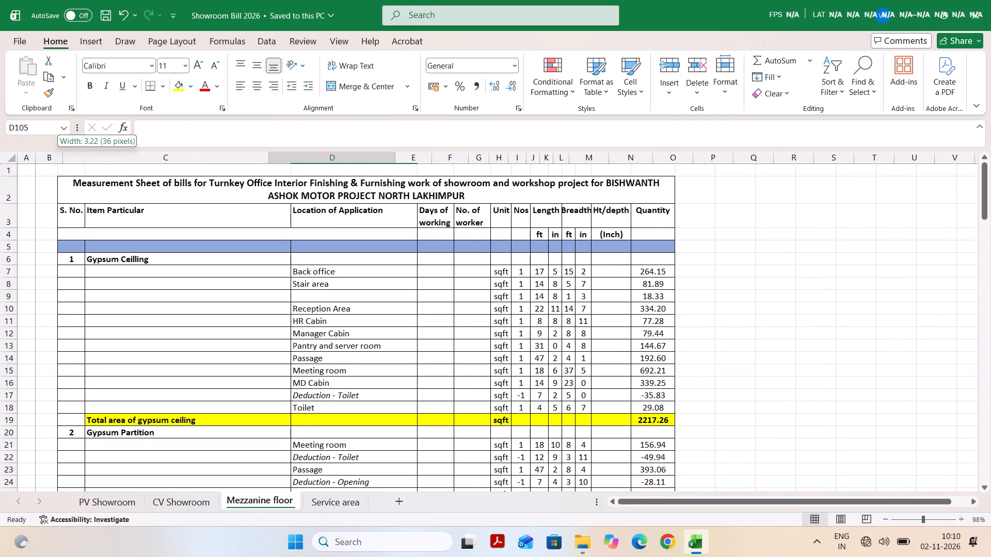
{"action": "left_click_drag", "start_coordinate": [35, 236], "coordinate": [32, 248]}
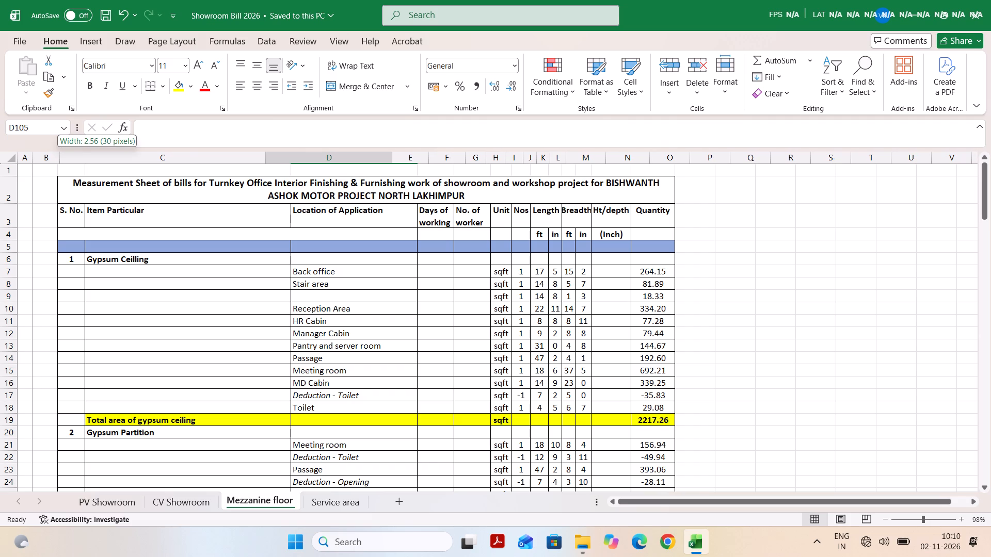
{"action": "left_click_drag", "start_coordinate": [32, 248], "coordinate": [30, 252]}
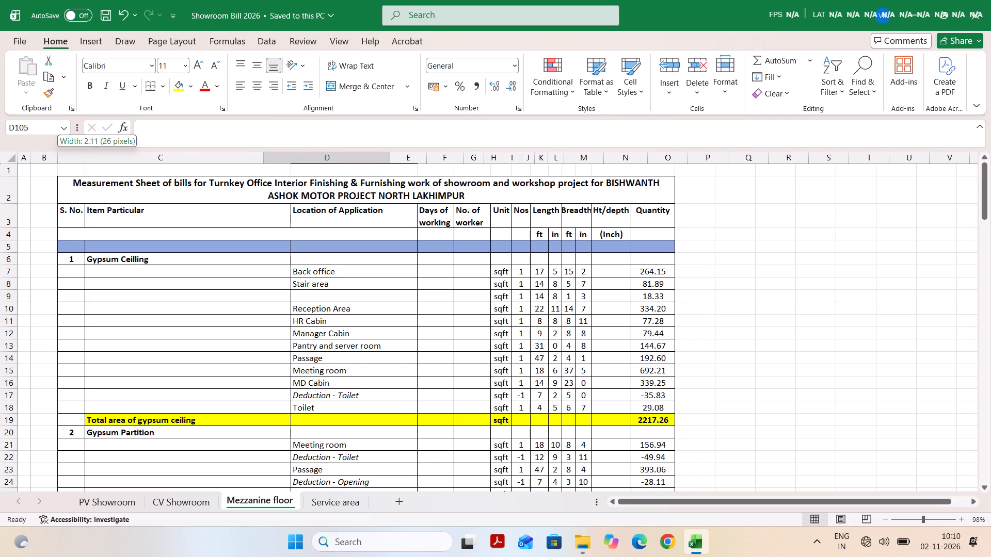
{"action": "left_click_drag", "start_coordinate": [30, 252], "coordinate": [31, 251]}
Review the Mezzanine floor entries from Gypsum Ceilling through Gypsum Partition and Tile to the Carpentry work section.
{"action": "scroll", "coordinate": [144, 305], "scroll_direction": "up", "scroll_amount": 1}
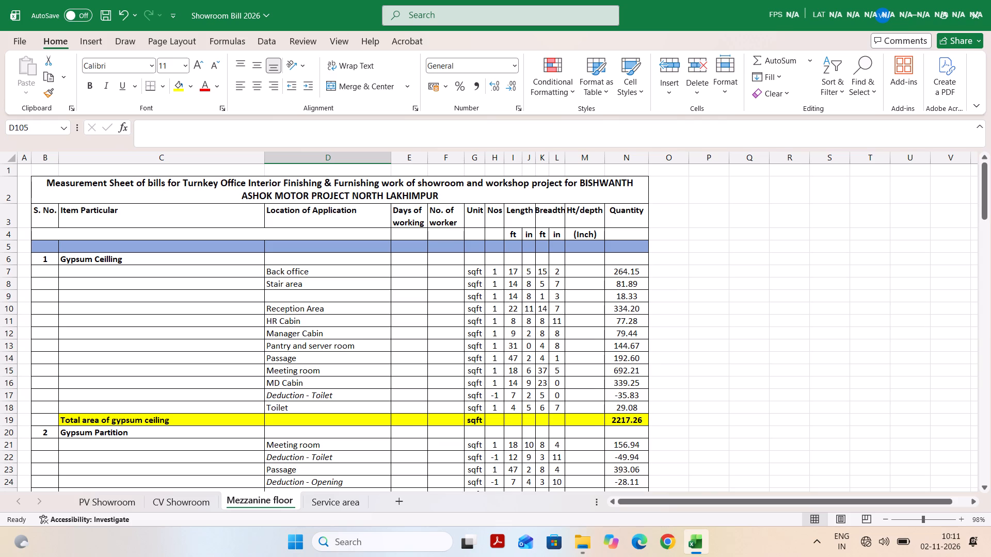
{"action": "scroll", "coordinate": [238, 363], "scroll_direction": "down", "scroll_amount": 2}
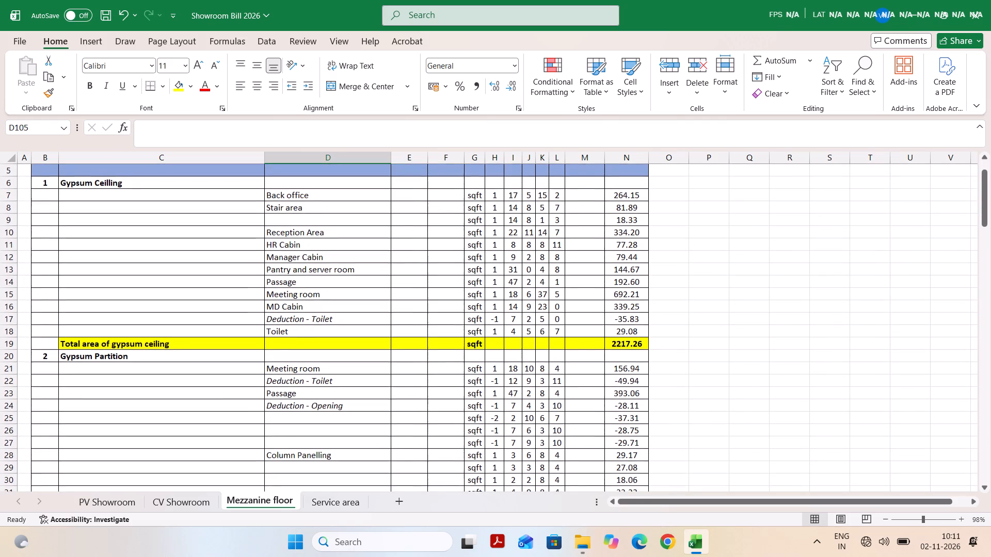
{"action": "scroll", "coordinate": [238, 363], "scroll_direction": "down", "scroll_amount": 2}
{"action": "scroll", "coordinate": [238, 363], "scroll_direction": "up", "scroll_amount": 1}
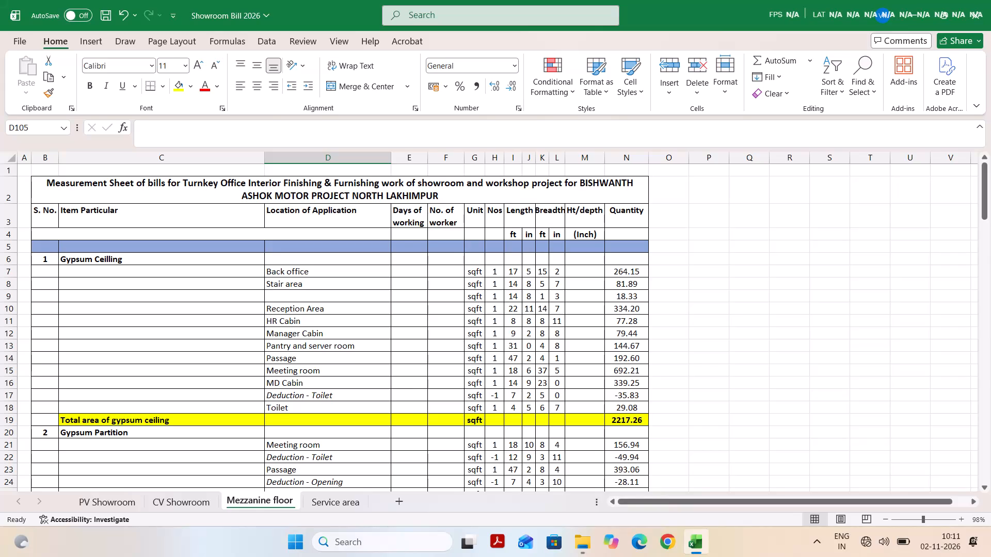
{"action": "scroll", "coordinate": [238, 363], "scroll_direction": "down", "scroll_amount": 2}
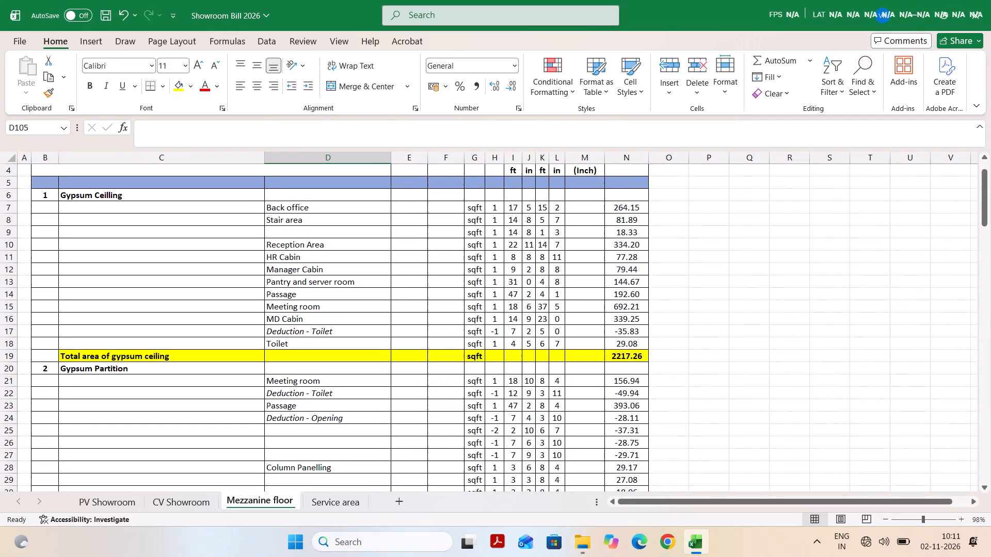
{"action": "scroll", "coordinate": [238, 363], "scroll_direction": "down", "scroll_amount": 3}
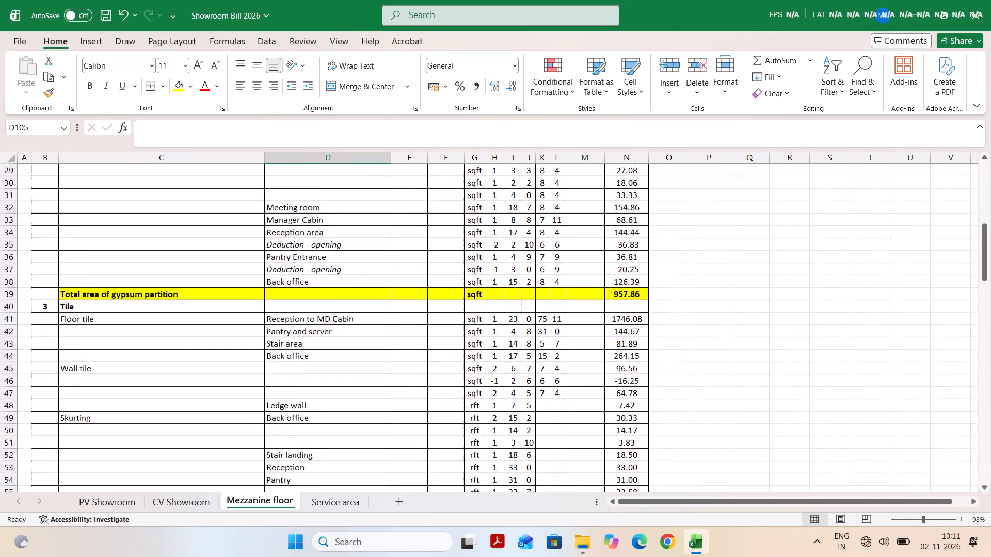
{"action": "scroll", "coordinate": [238, 363], "scroll_direction": "down", "scroll_amount": 3}
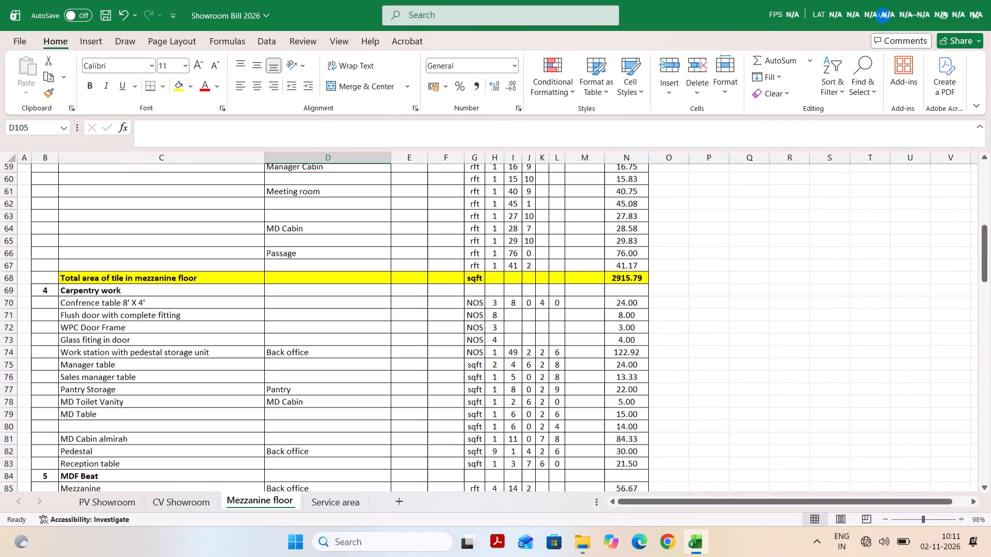
{"action": "scroll", "coordinate": [238, 363], "scroll_direction": "down", "scroll_amount": 2}
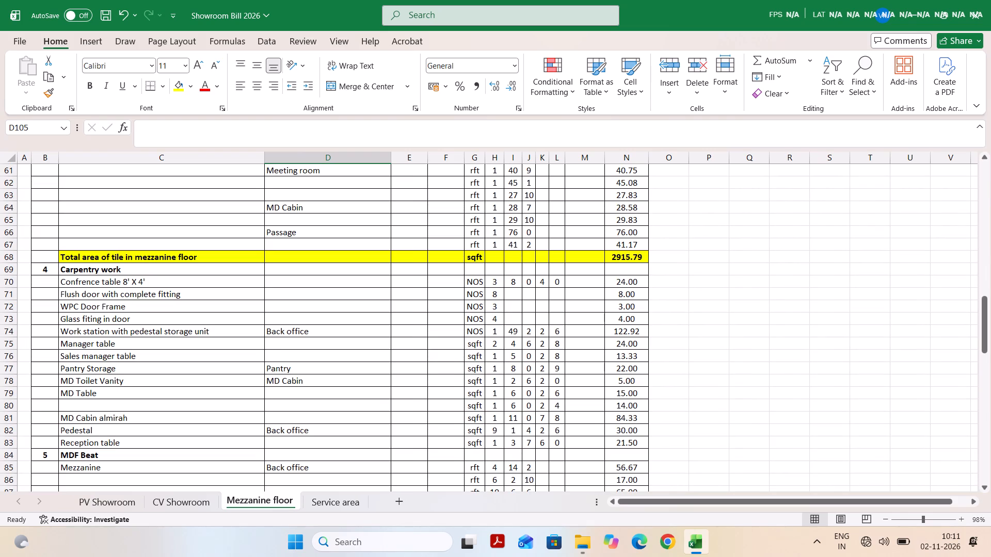
Change the Confrence table 8' X 4' unit to sqft by copying the unit from the Manager table row.
{"action": "left_click", "coordinate": [476, 283]}
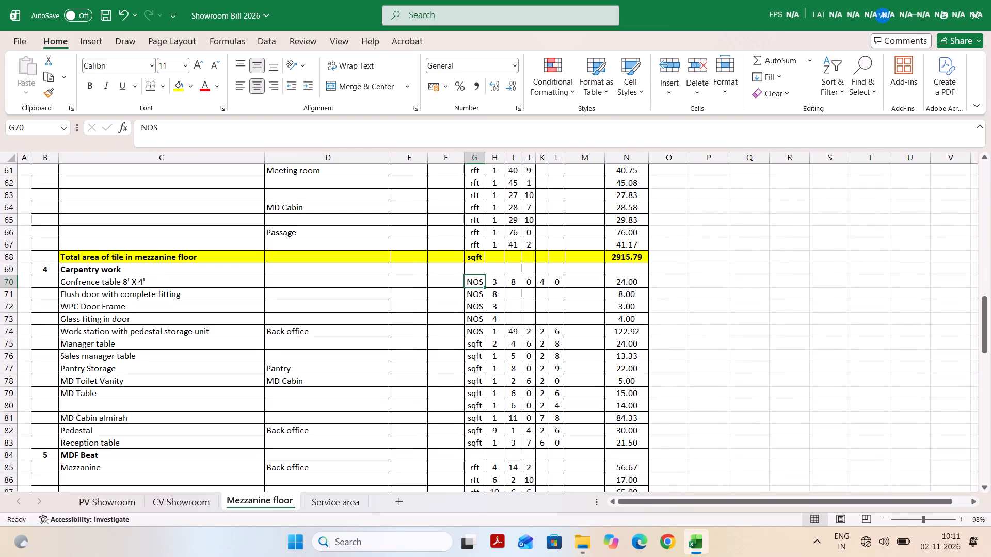
{"action": "left_click", "coordinate": [476, 340]}
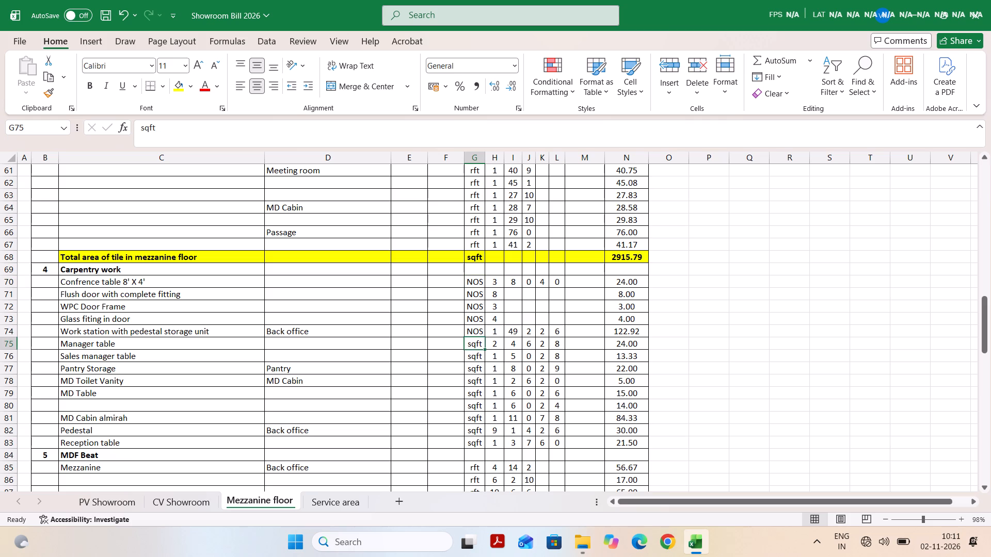
{"action": "key", "text": "ctrl+c"}
{"action": "left_click", "coordinate": [471, 283]}
{"action": "key", "text": "ctrl+v"}
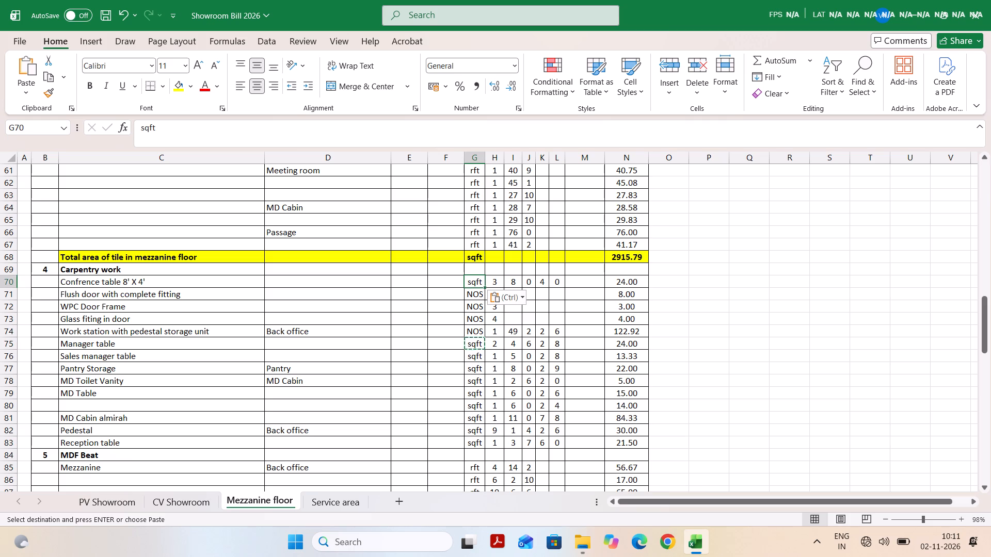
Check the units from Flush door through Work station with pedestal storage unit, and copy the sqft unit from the Confrence table row.
{"action": "left_click", "coordinate": [473, 291]}
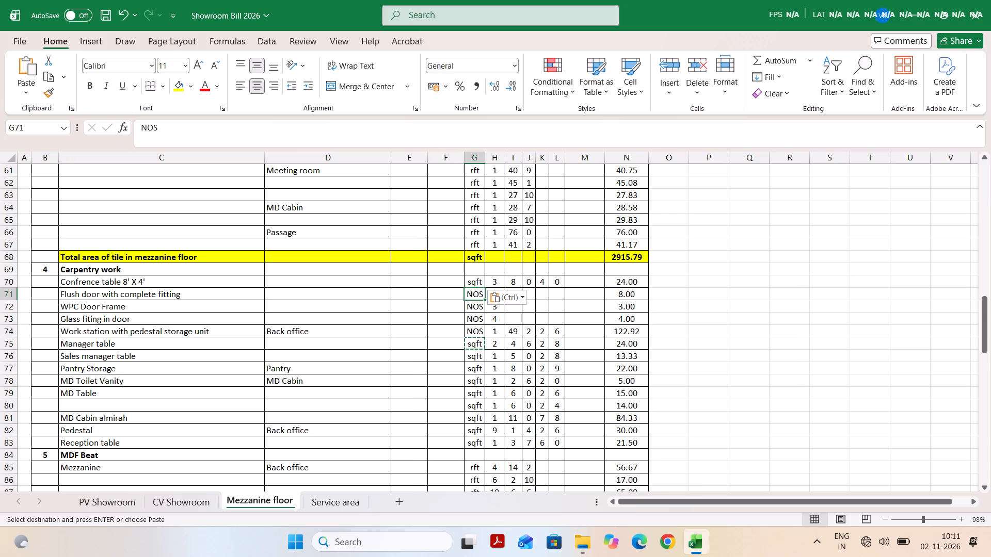
{"action": "left_click", "coordinate": [480, 307]}
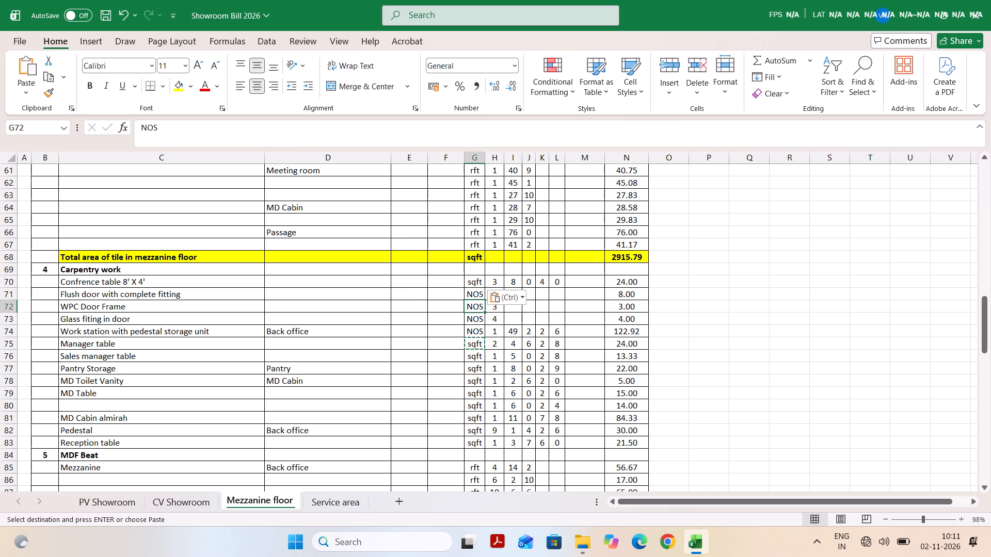
{"action": "left_click", "coordinate": [474, 316]}
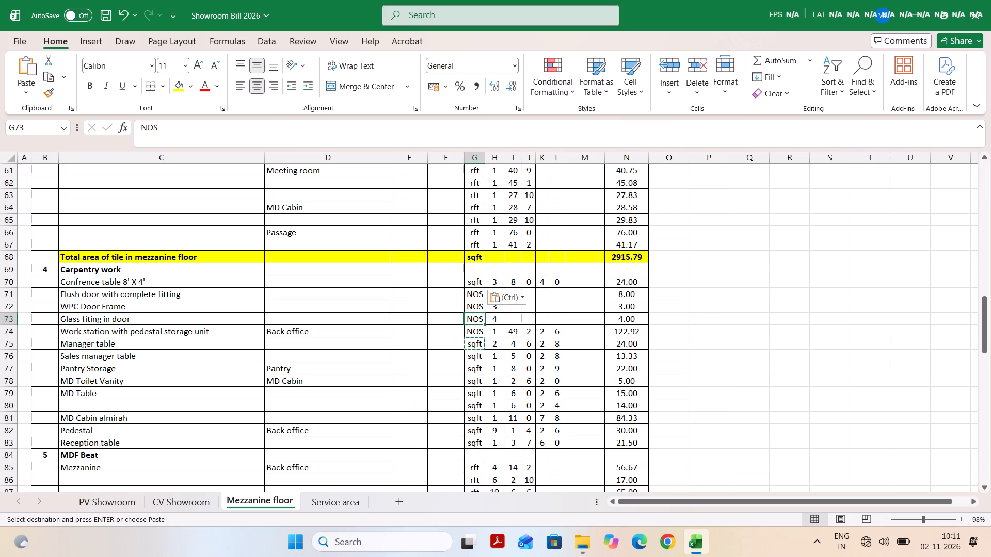
{"action": "double_click", "coordinate": [449, 314]}
{"action": "left_click", "coordinate": [488, 348]}
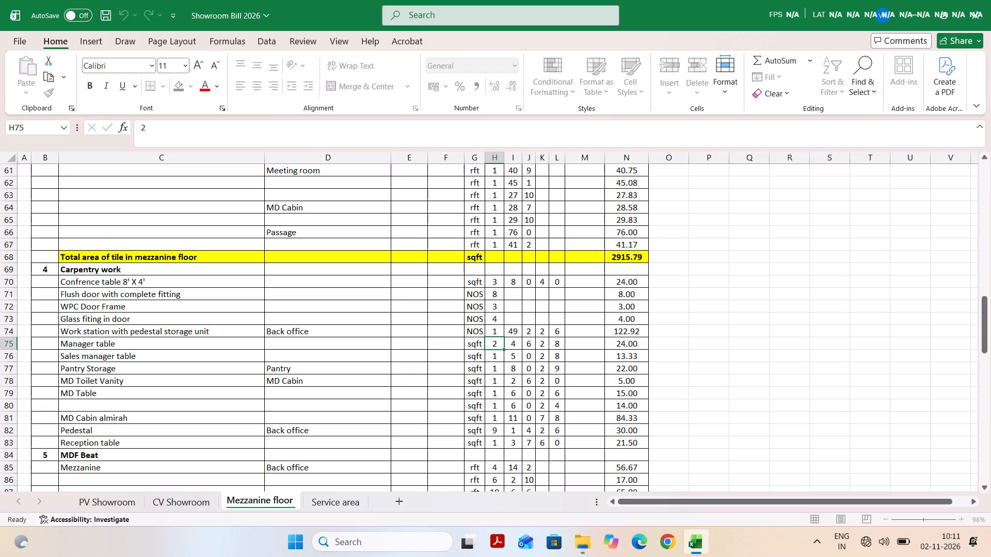
{"action": "left_click", "coordinate": [479, 322]}
{"action": "left_click", "coordinate": [479, 328]}
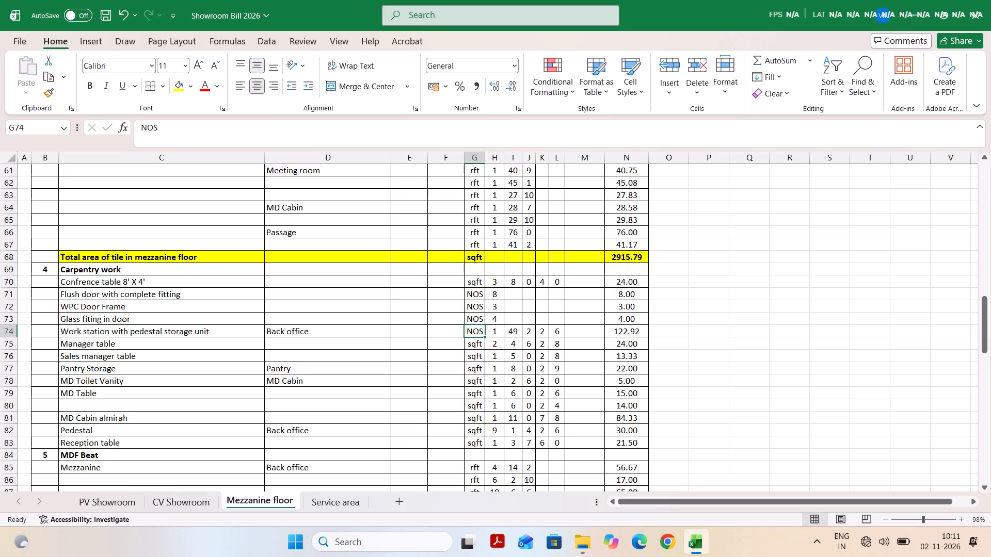
{"action": "left_click", "coordinate": [480, 285]}
{"action": "key", "text": "ctrl+c"}
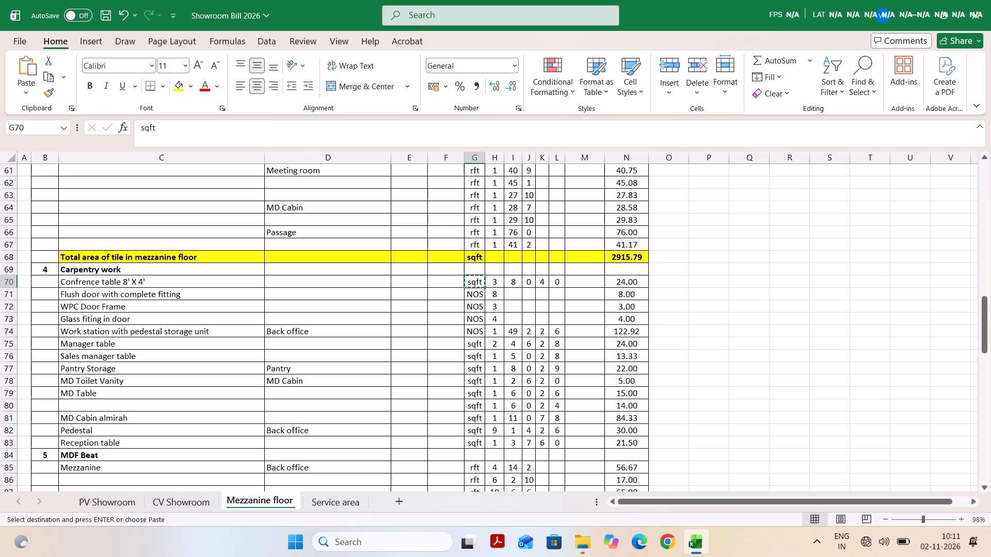
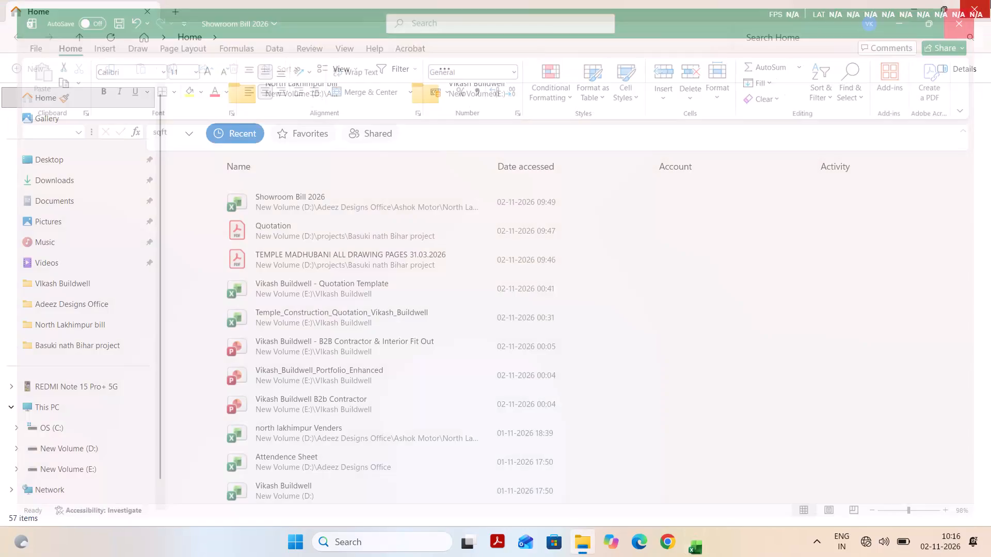
Reopen the Showroom Bill 2026 workbook from the North Lakhimpur bill folder to check it, and close it again.
{"action": "left_click", "coordinate": [971, 0]}
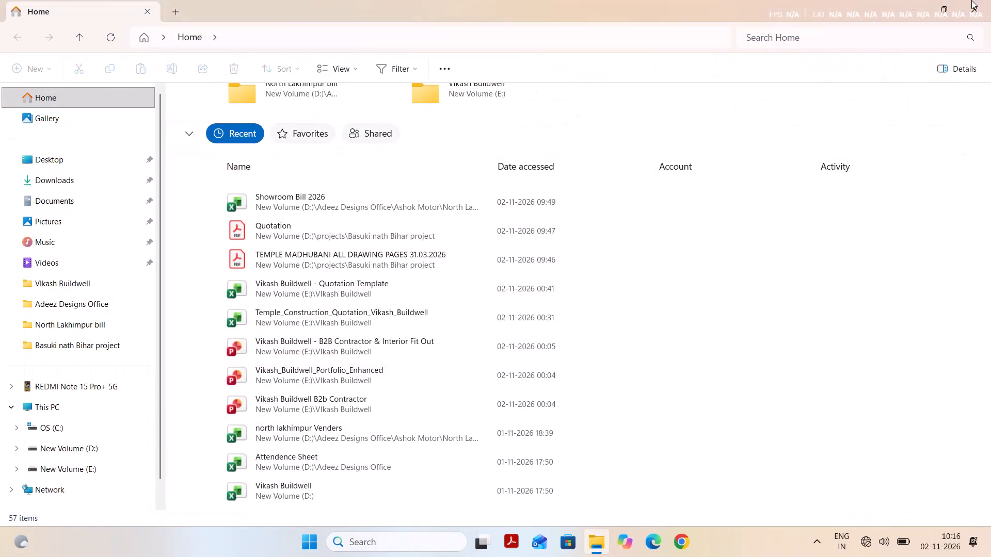
{"action": "left_click", "coordinate": [590, 551]}
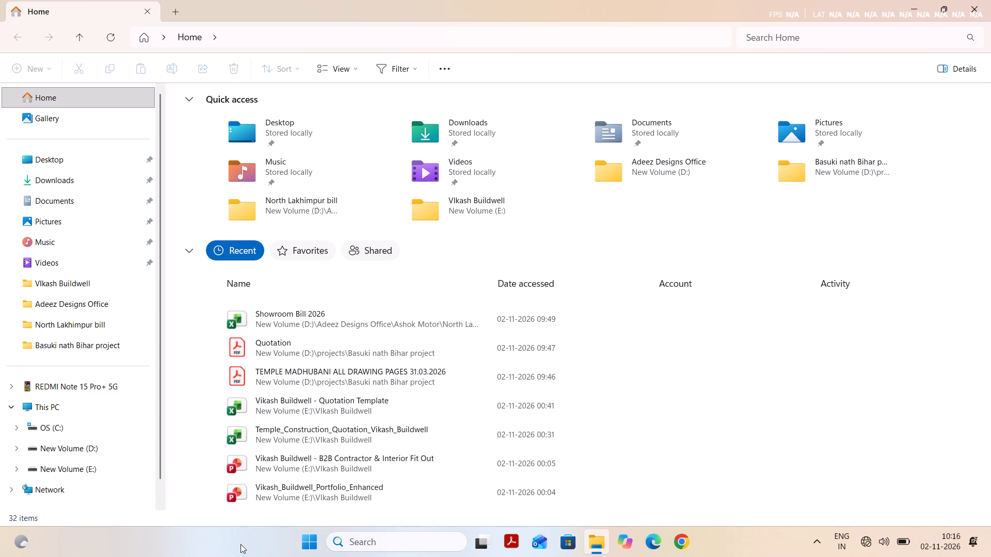
{"action": "left_click", "coordinate": [425, 324]}
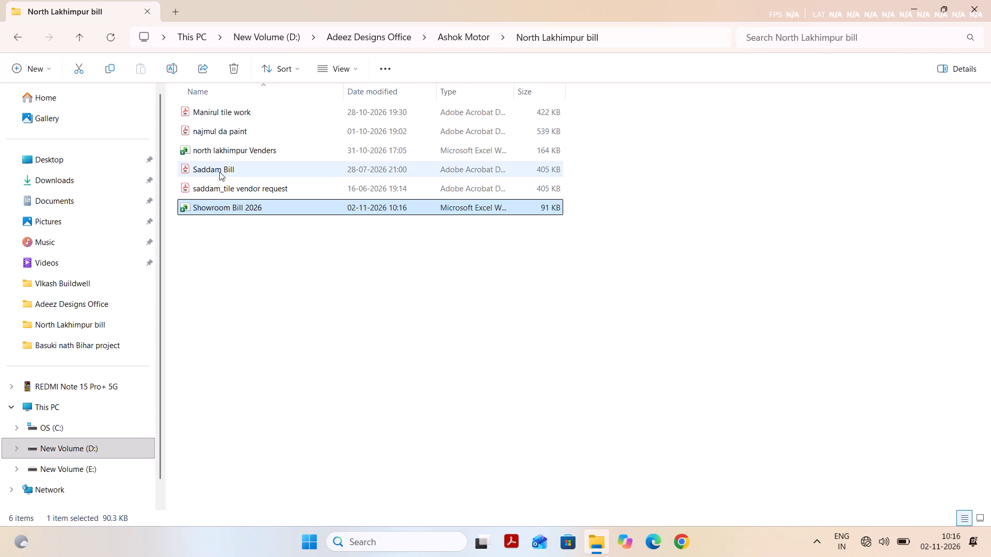
{"action": "double_click", "coordinate": [225, 205]}
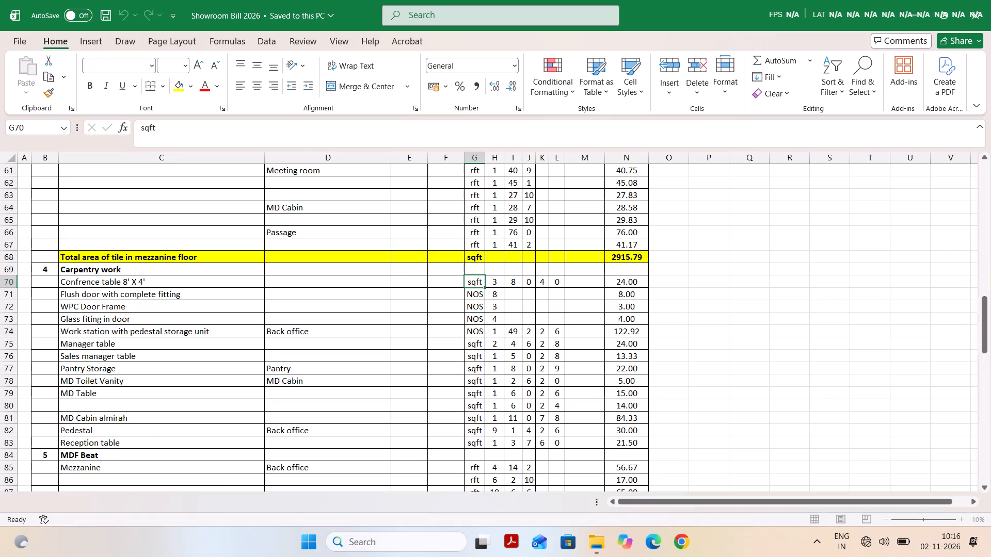
{"action": "left_click", "coordinate": [990, 3]}
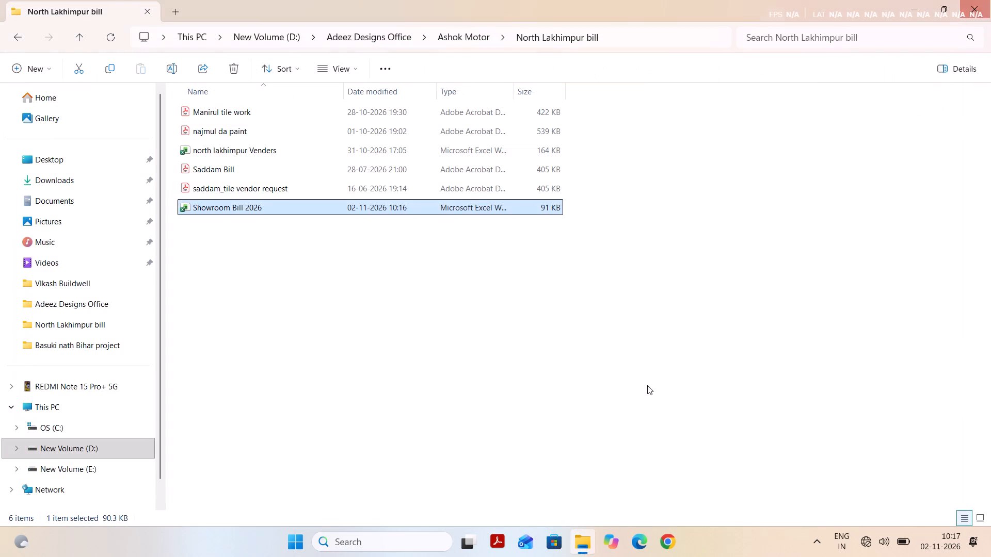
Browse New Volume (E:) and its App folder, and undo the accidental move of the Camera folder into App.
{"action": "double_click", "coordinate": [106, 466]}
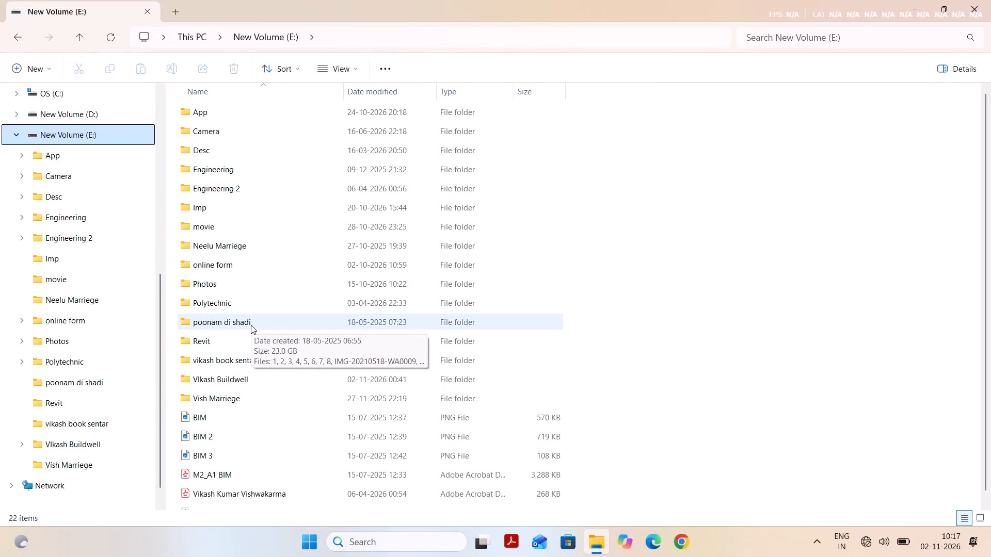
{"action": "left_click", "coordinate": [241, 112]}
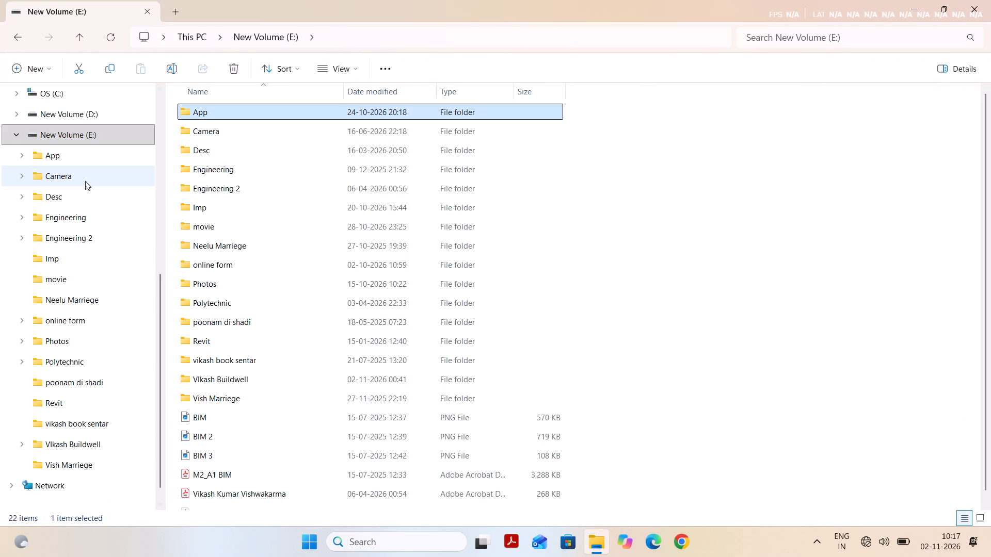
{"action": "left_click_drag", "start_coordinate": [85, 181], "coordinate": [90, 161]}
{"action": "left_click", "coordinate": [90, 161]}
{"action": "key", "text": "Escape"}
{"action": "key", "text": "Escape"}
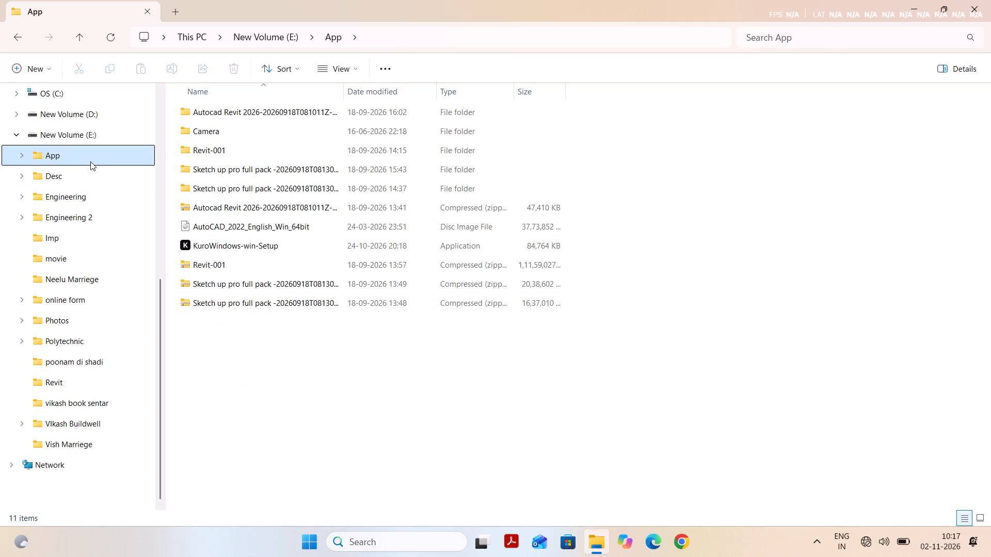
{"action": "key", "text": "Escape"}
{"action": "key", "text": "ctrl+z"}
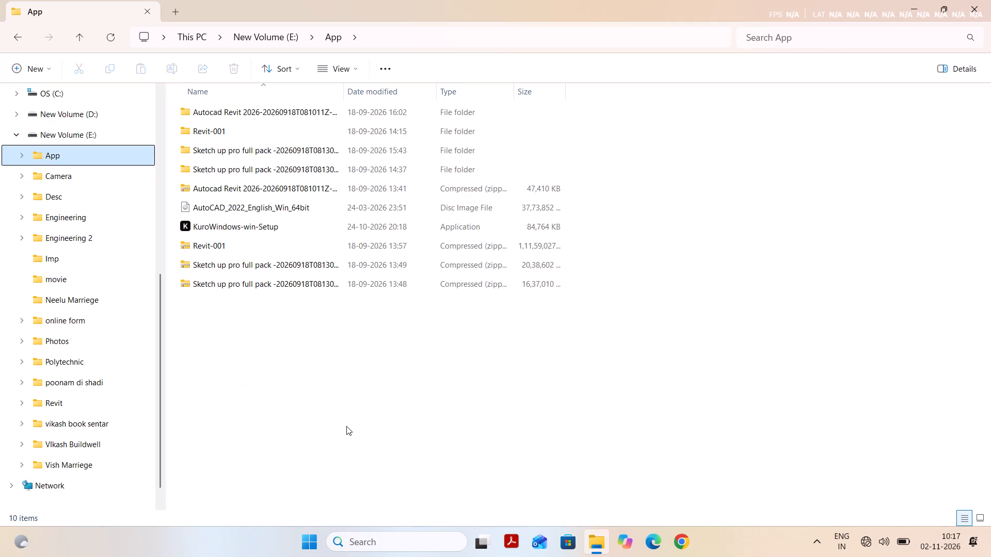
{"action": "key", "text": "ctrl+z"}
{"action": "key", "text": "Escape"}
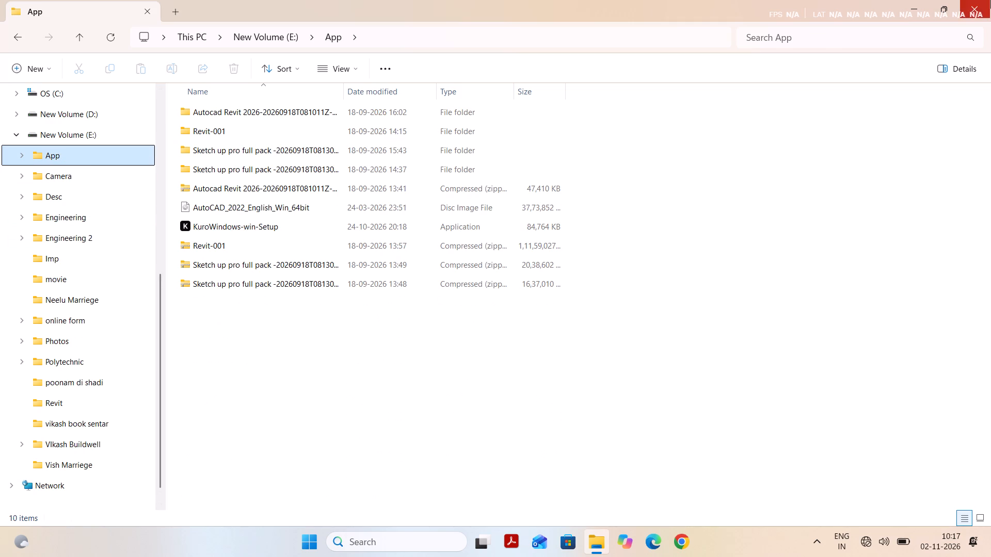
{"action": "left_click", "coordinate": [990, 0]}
Open the Ashok Motor folder within Adeez Designs Office in a new File Explorer window.
{"action": "left_click", "coordinate": [593, 542]}
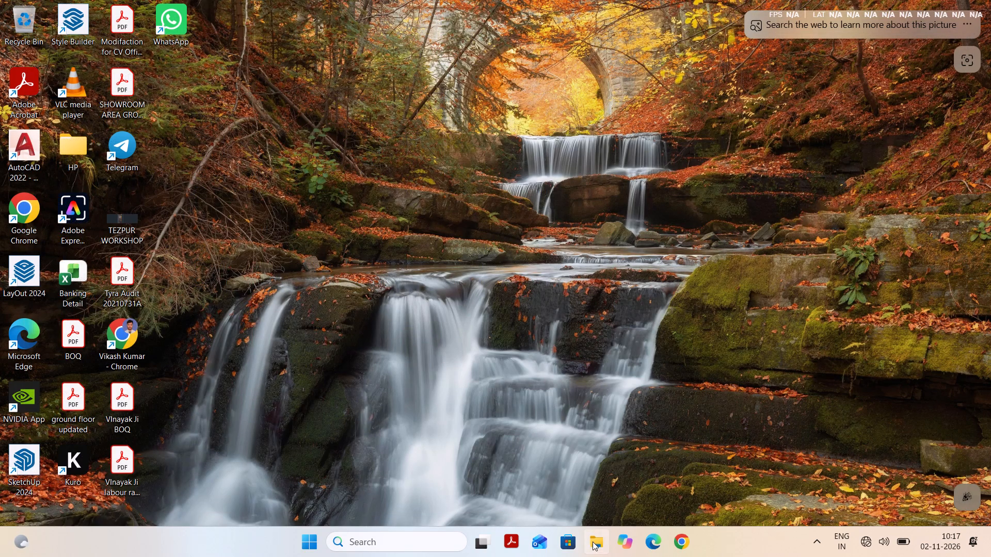
{"action": "left_click", "coordinate": [59, 302]}
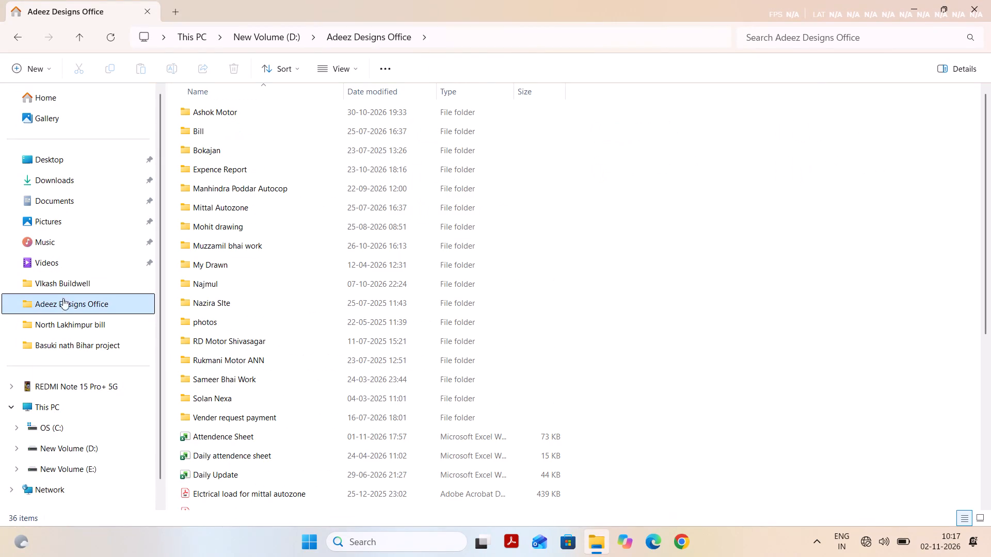
{"action": "double_click", "coordinate": [204, 116]}
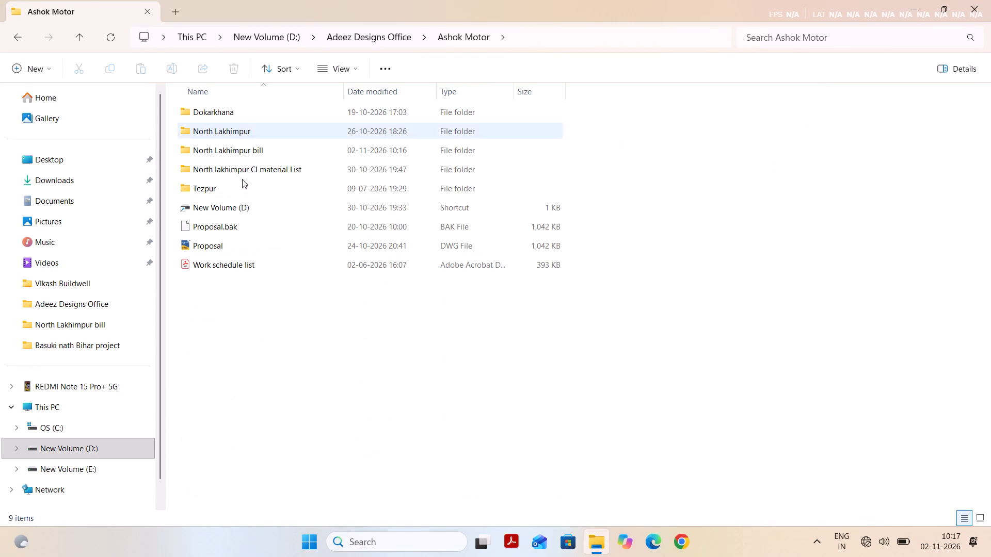
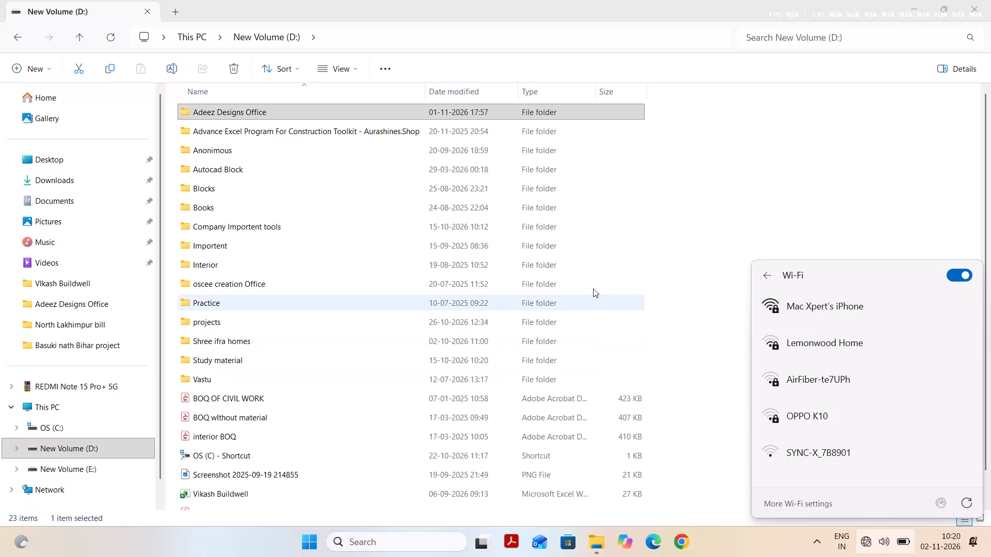
Turn Wi-Fi off and back on, and connect to the REDMI Note 15 Pro+ 5G network.
{"action": "left_click", "coordinate": [688, 274]}
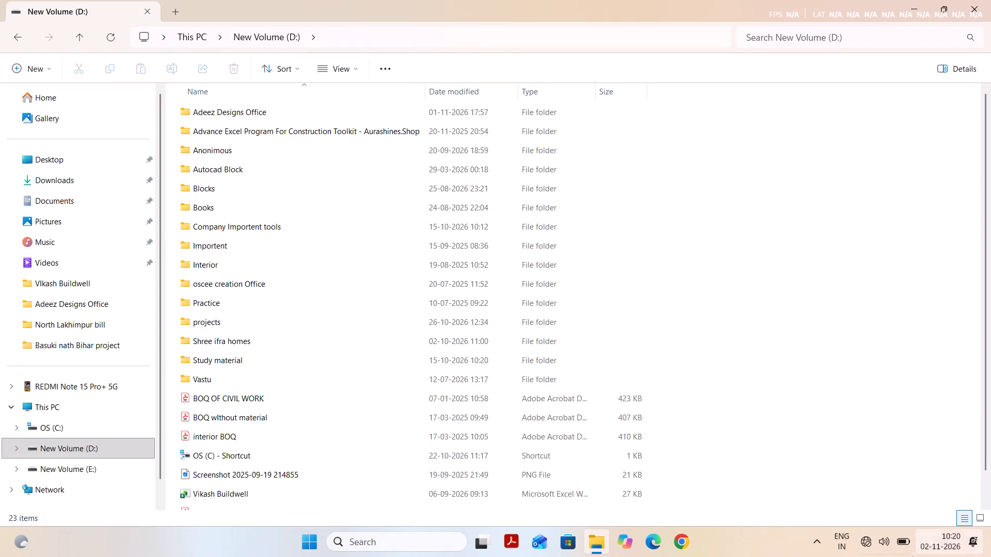
{"action": "left_click", "coordinate": [868, 540]}
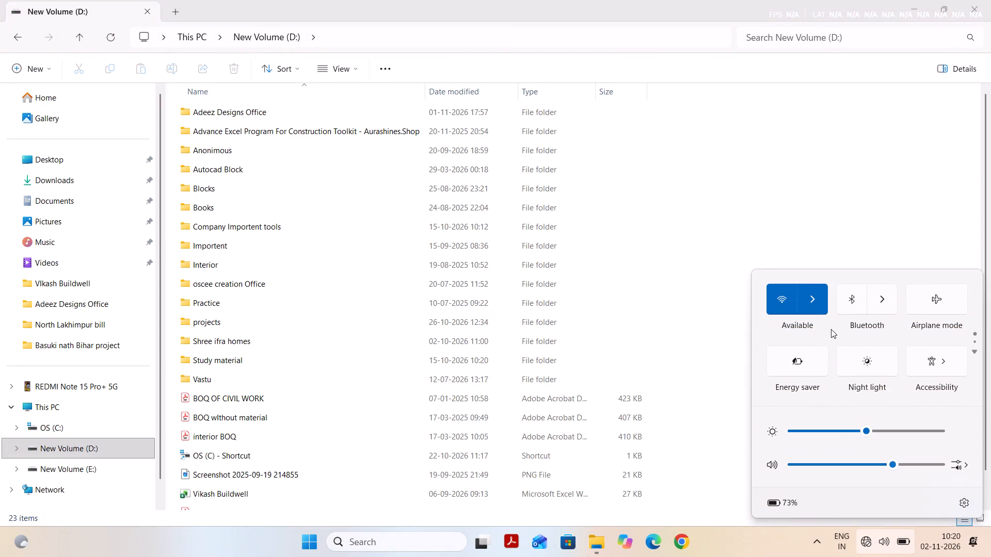
{"action": "left_click", "coordinate": [797, 289]}
{"action": "left_click", "coordinate": [813, 296]}
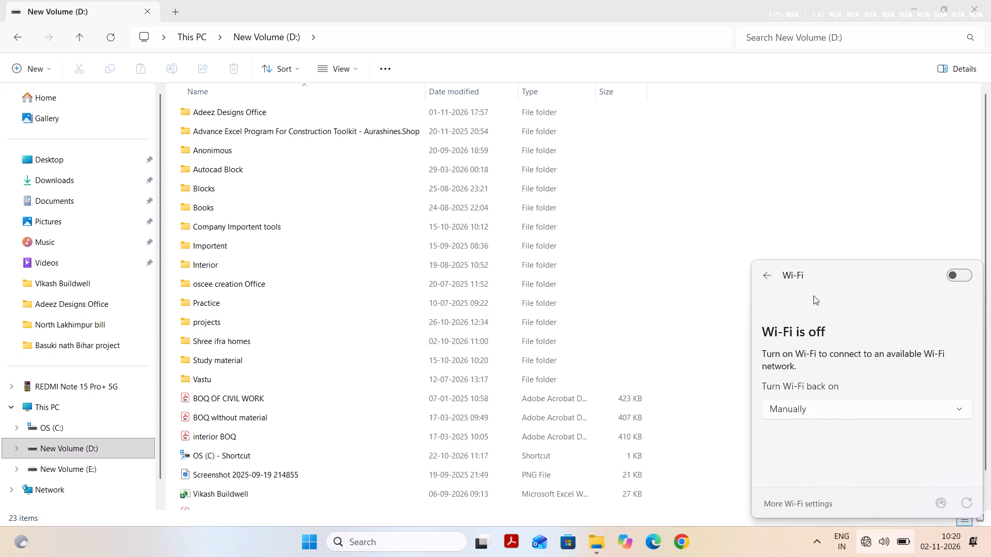
{"action": "left_click", "coordinate": [964, 281]}
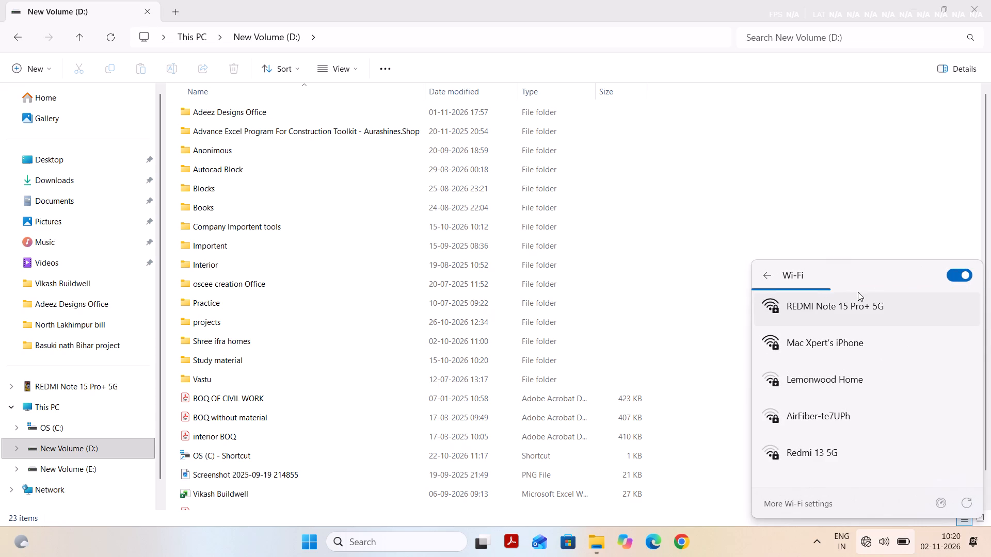
{"action": "left_click", "coordinate": [860, 319]}
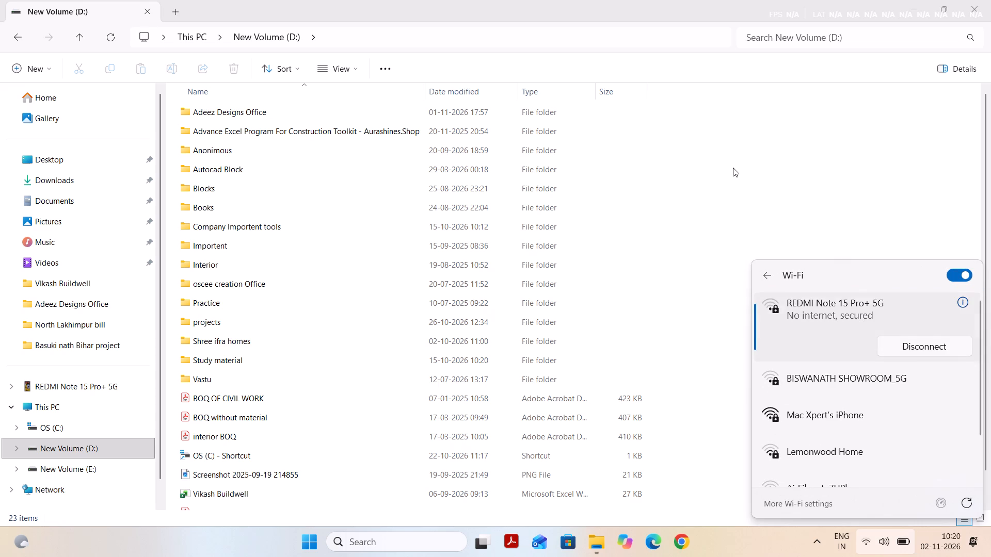
{"action": "left_click", "coordinate": [733, 168]}
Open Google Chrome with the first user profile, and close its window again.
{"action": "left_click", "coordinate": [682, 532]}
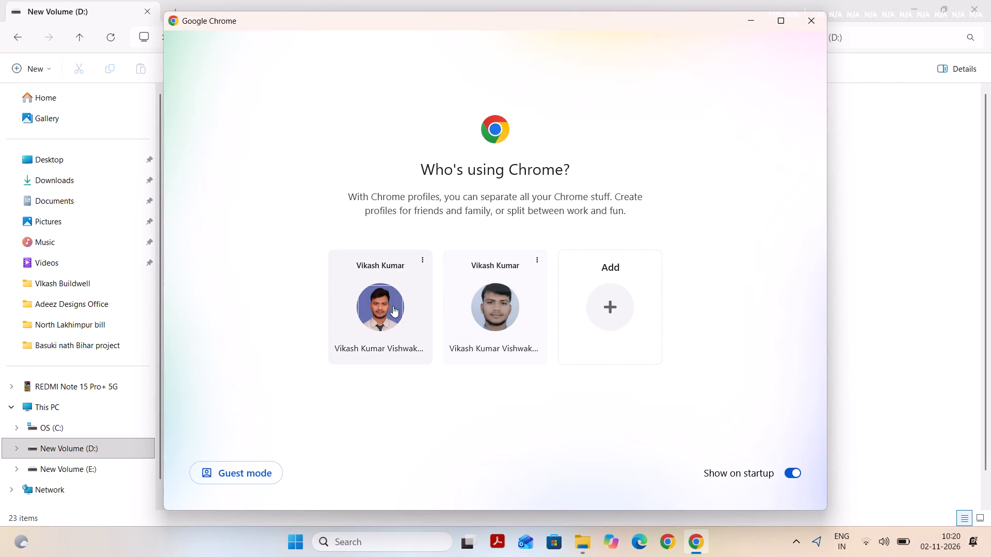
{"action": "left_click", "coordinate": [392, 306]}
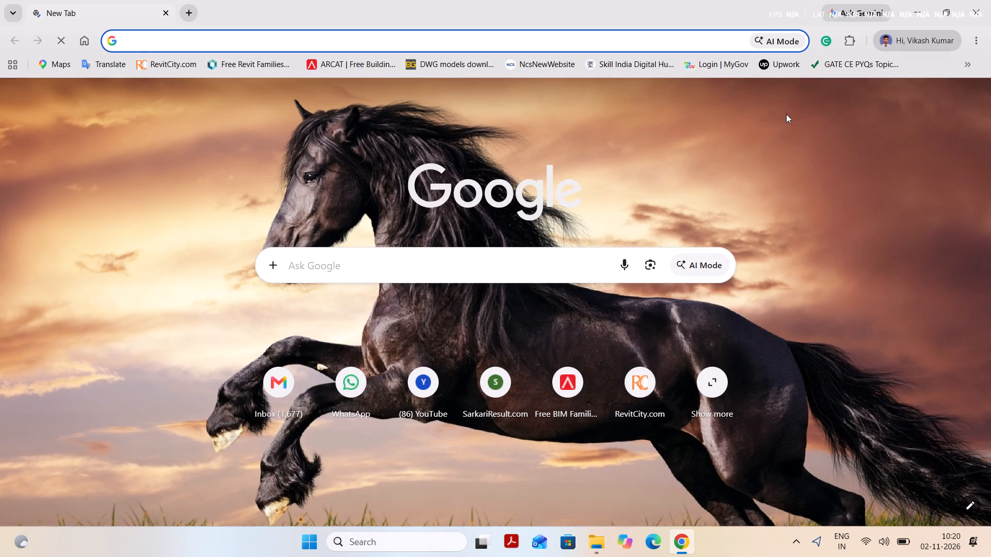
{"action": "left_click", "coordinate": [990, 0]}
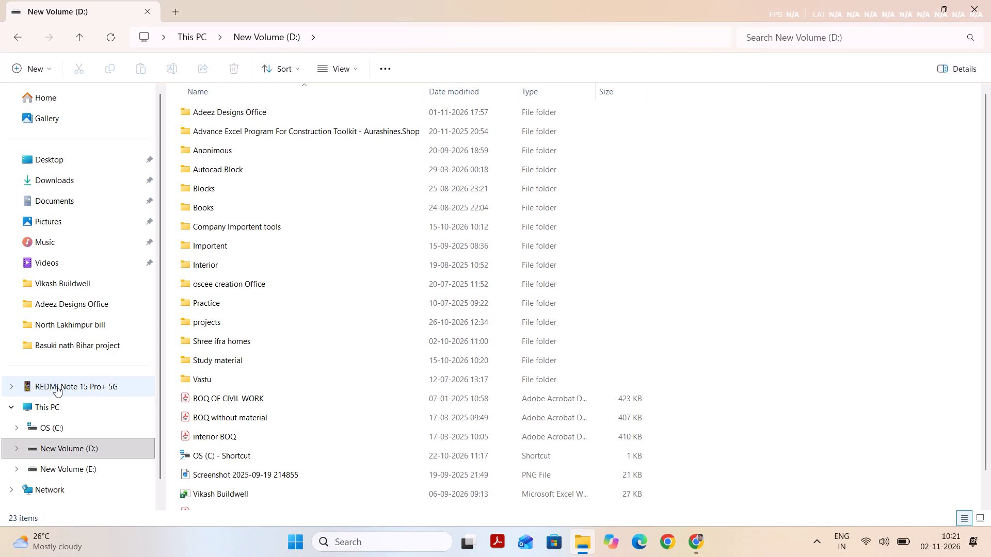
Look into the VIkash Buildwell and Basuki nath Bihar project folders, and close the File Explorer window.
{"action": "left_click", "coordinate": [71, 282]}
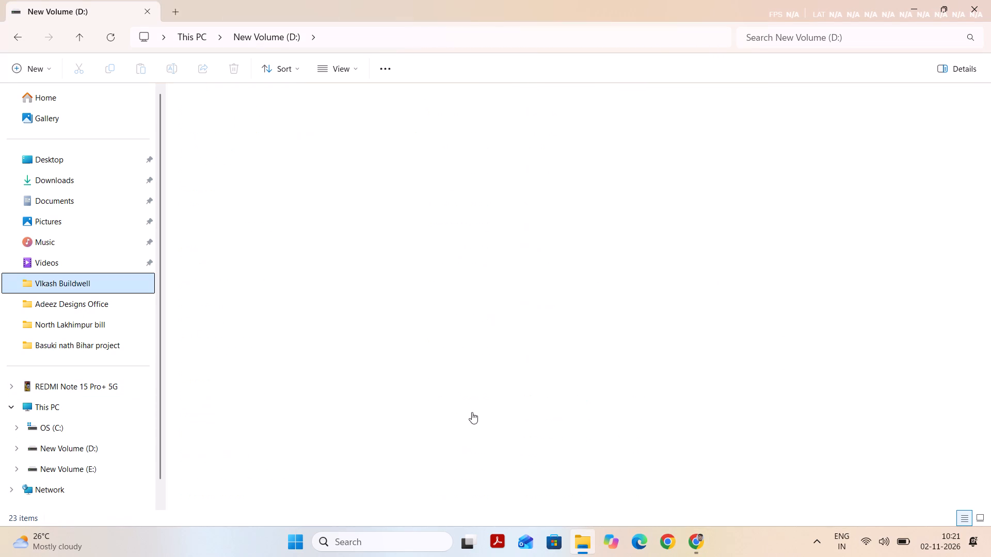
{"action": "left_click", "coordinate": [114, 349]}
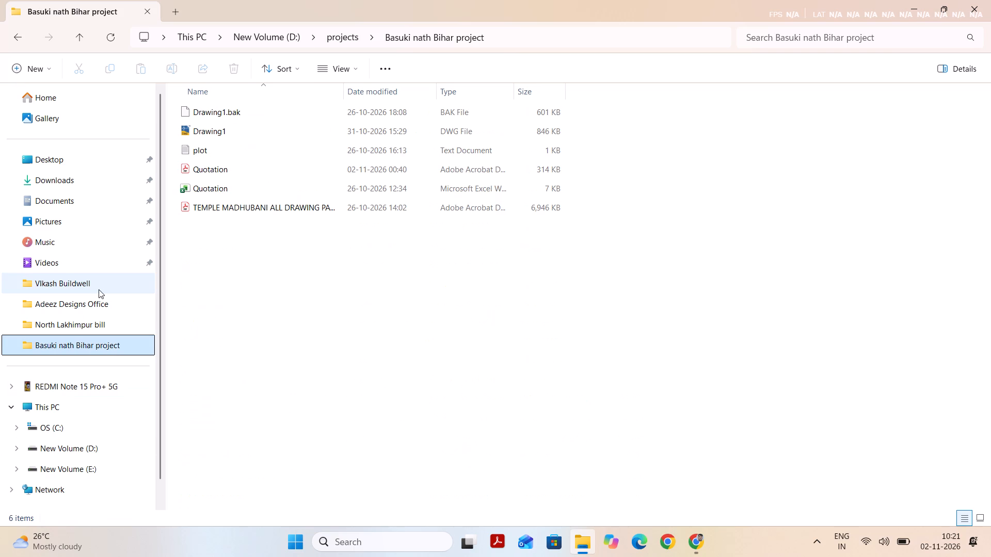
{"action": "left_click", "coordinate": [990, 0]}
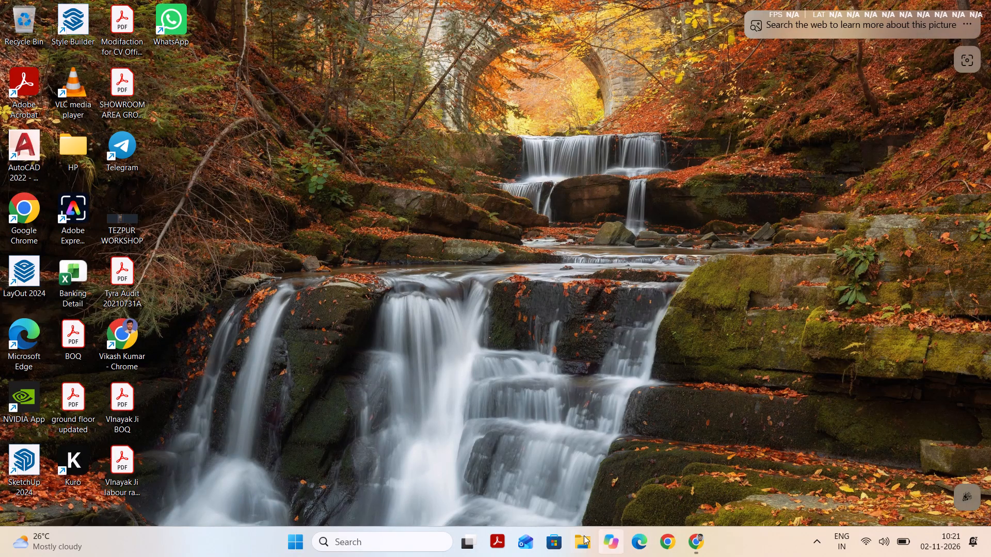
Open the Showroom Bill 2026 workbook from the North Lakhimpur bill folder of Ashok Motor in Adeez Designs Office.
{"action": "left_click", "coordinate": [575, 535]}
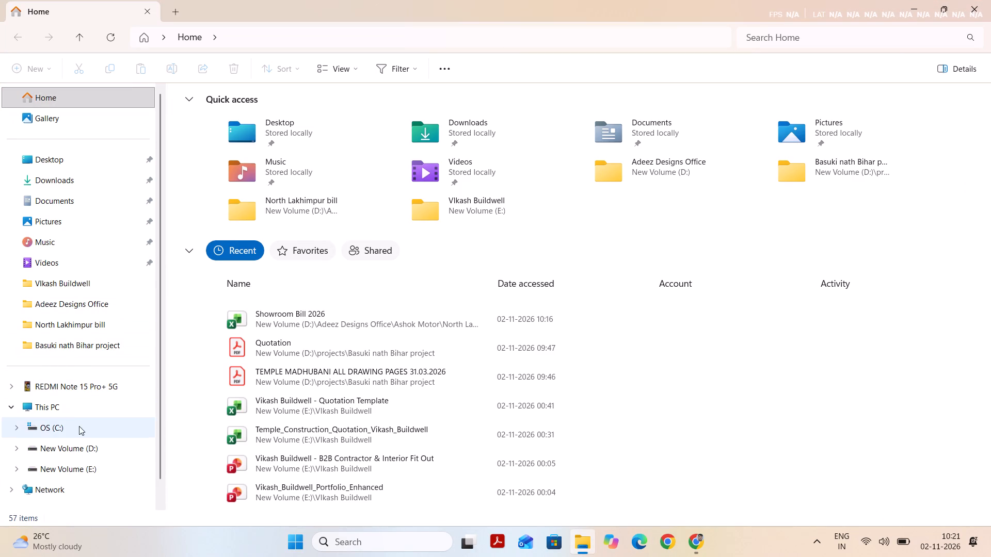
{"action": "left_click", "coordinate": [87, 307]}
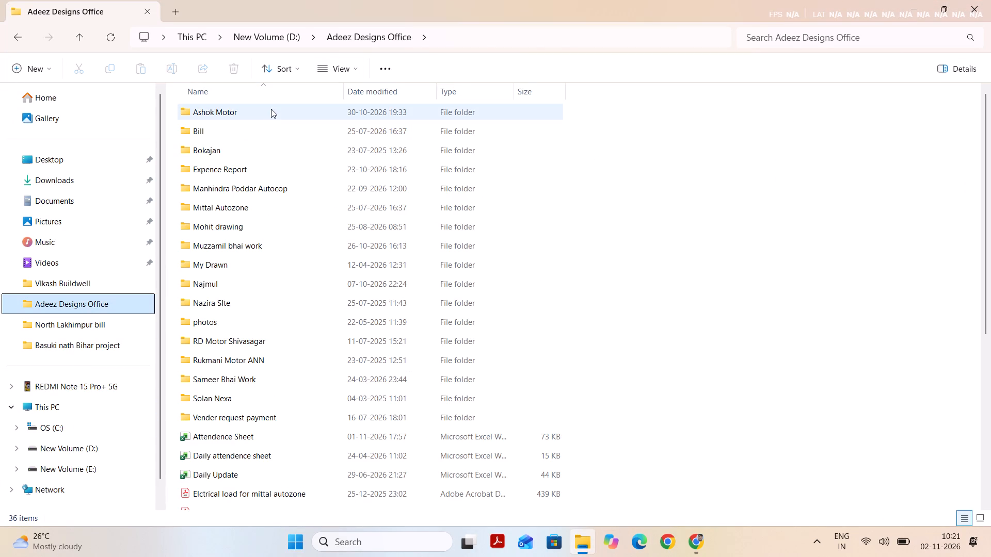
{"action": "double_click", "coordinate": [271, 109]}
{"action": "double_click", "coordinate": [277, 150]}
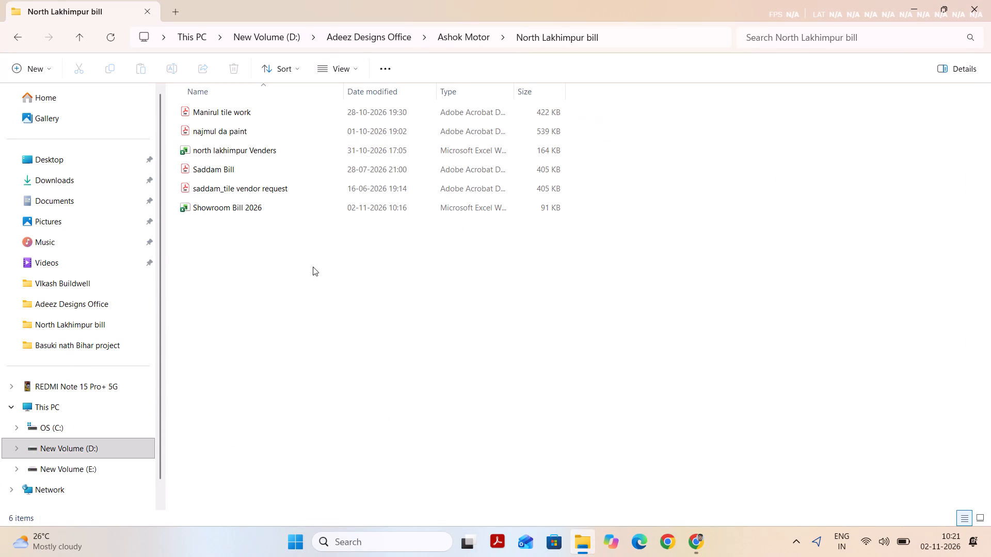
{"action": "double_click", "coordinate": [314, 206]}
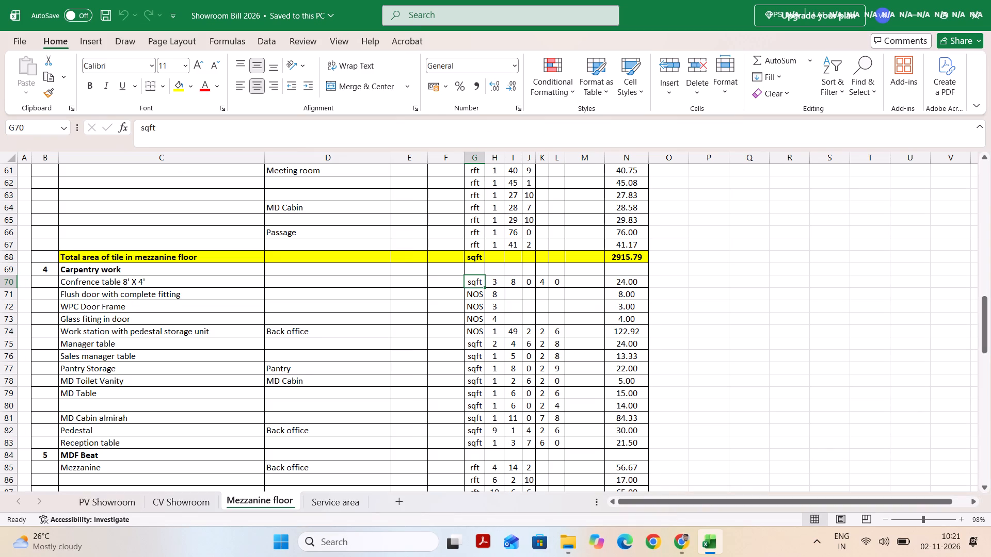
Review the Carpentry work and MDF Beat entries in the Mezzanine floor sheet.
{"action": "scroll", "coordinate": [308, 405], "scroll_direction": "down", "scroll_amount": 1}
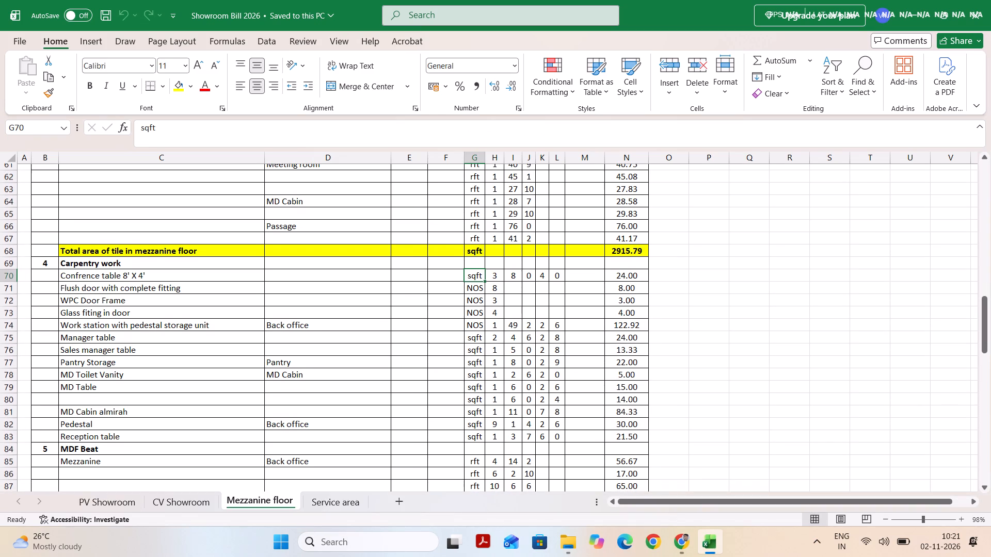
{"action": "scroll", "coordinate": [308, 405], "scroll_direction": "down", "scroll_amount": 2}
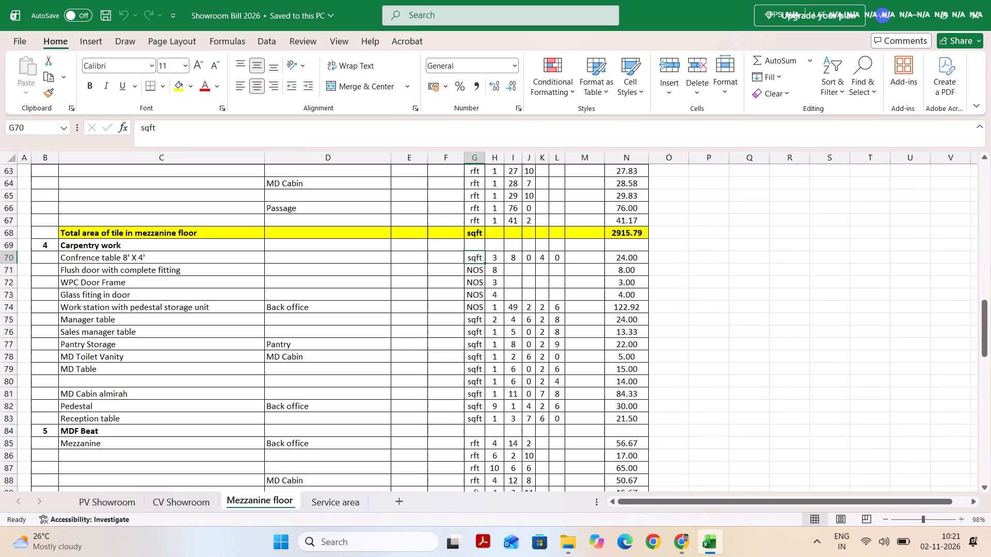
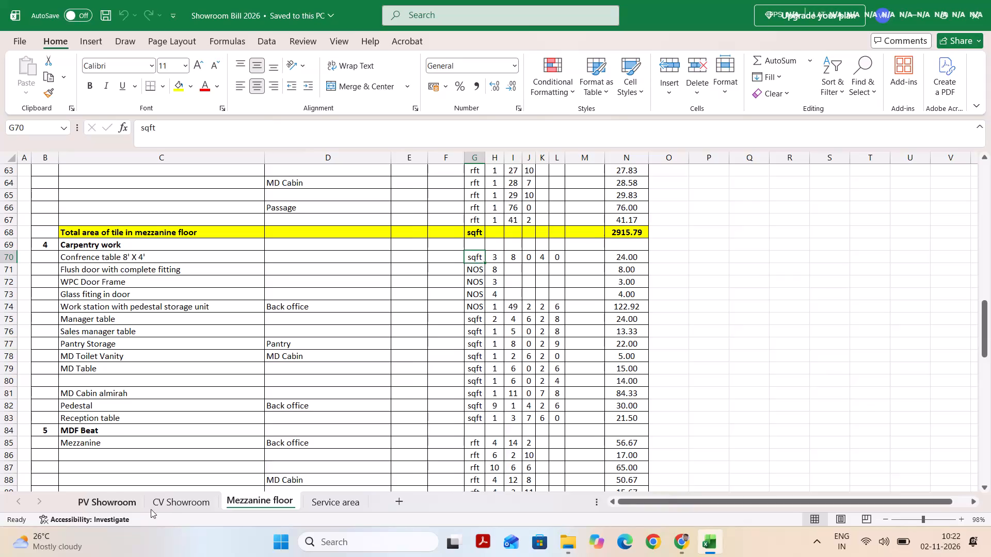
Review the Lacquered glass Installation and Glass partition for bathroom entries under Extra Work in the CV Showroom sheet.
{"action": "left_click", "coordinate": [173, 509]}
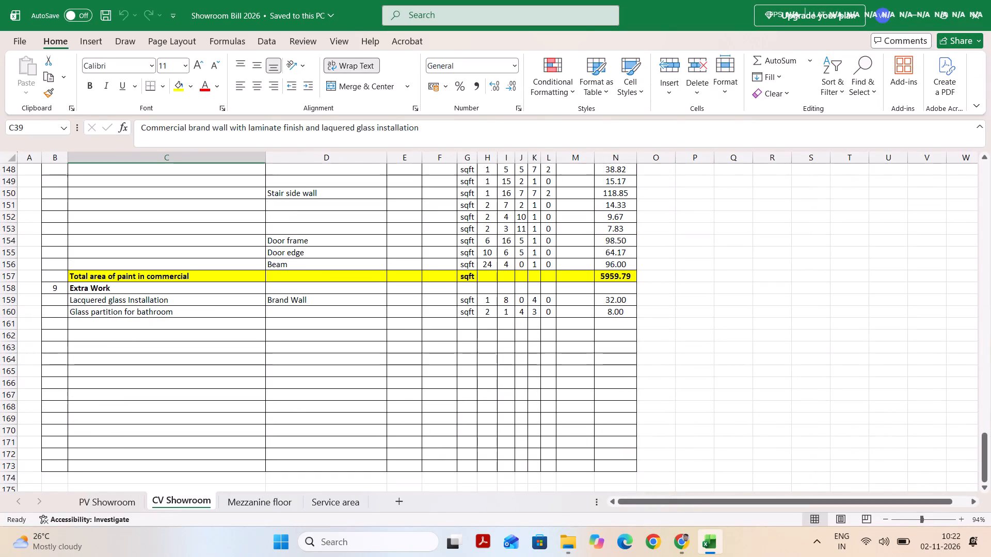
{"action": "left_click", "coordinate": [123, 303]}
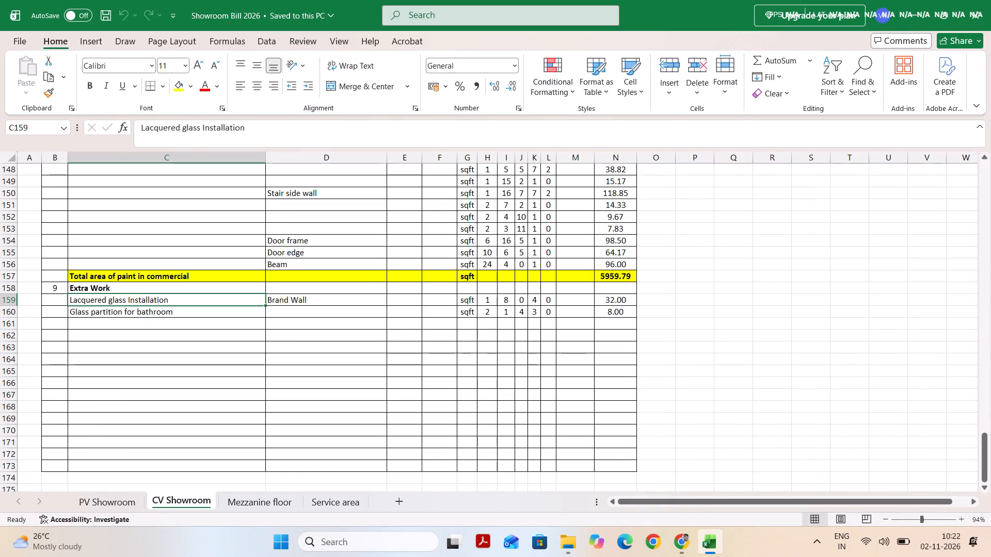
{"action": "left_click", "coordinate": [514, 316]}
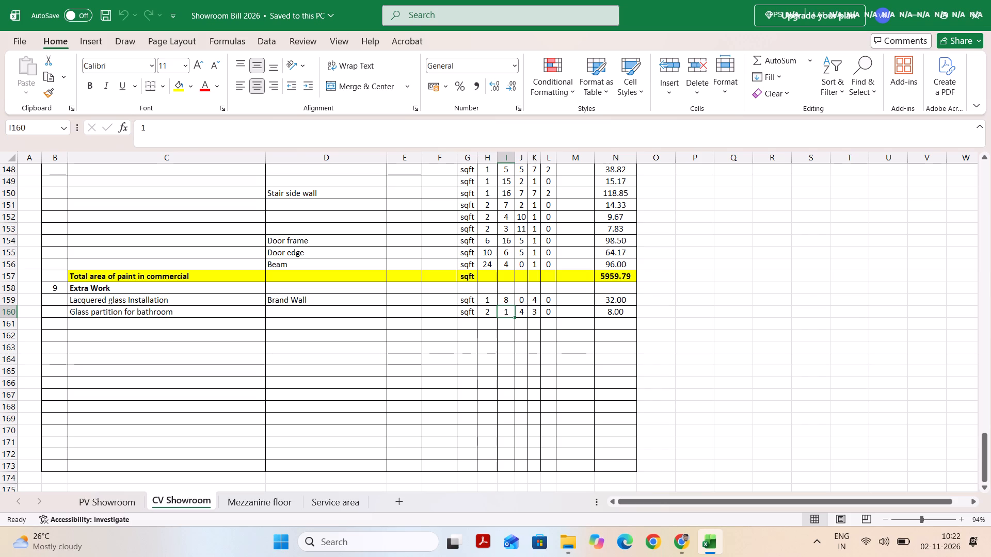
{"action": "left_click", "coordinate": [150, 315]}
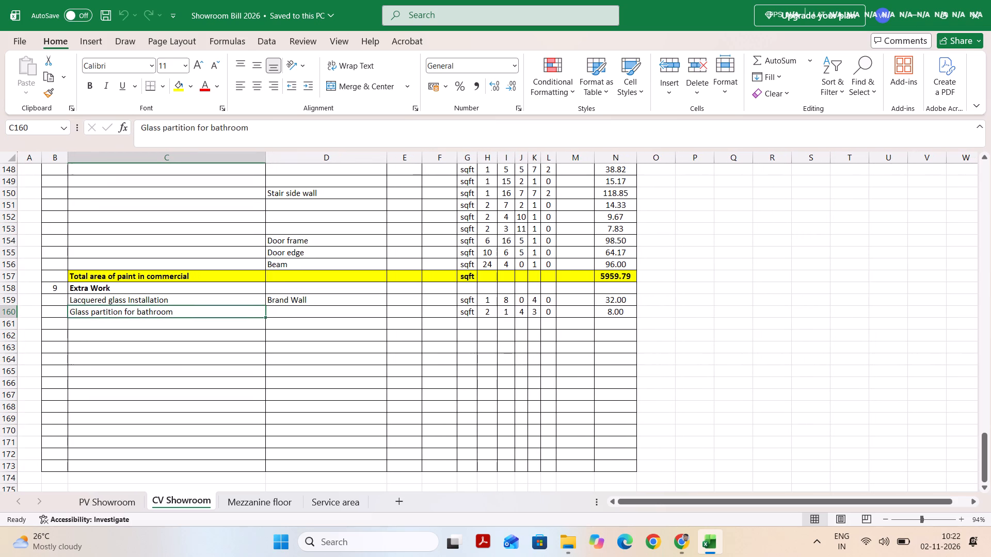
{"action": "scroll", "coordinate": [329, 505], "scroll_direction": "left", "scroll_amount": 1}
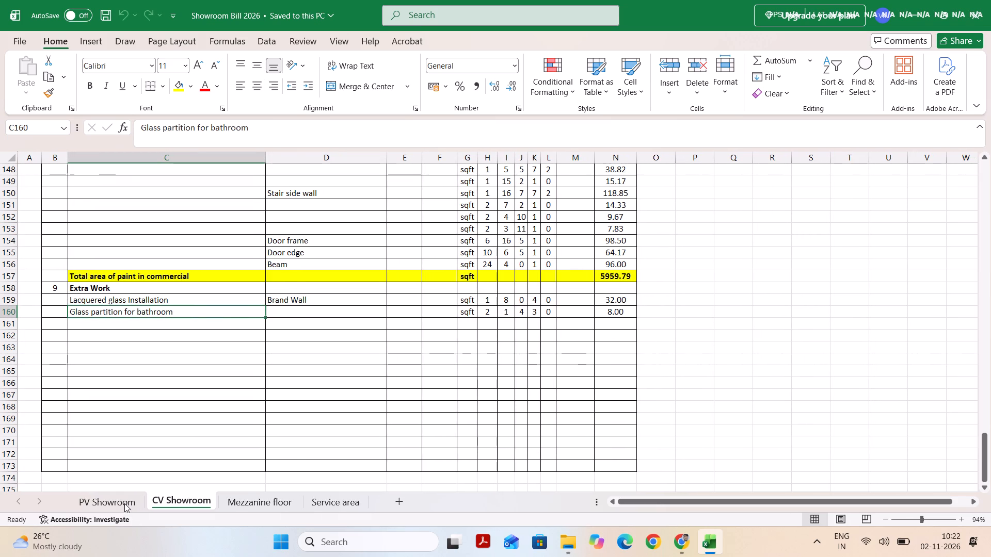
Review the ceiling, wall panelling and Gypsum partition entries in the PV Showroom sheet, checking the Delivery area partition's length and breadth.
{"action": "left_click", "coordinate": [124, 503]}
{"action": "scroll", "coordinate": [231, 385], "scroll_direction": "up", "scroll_amount": 6}
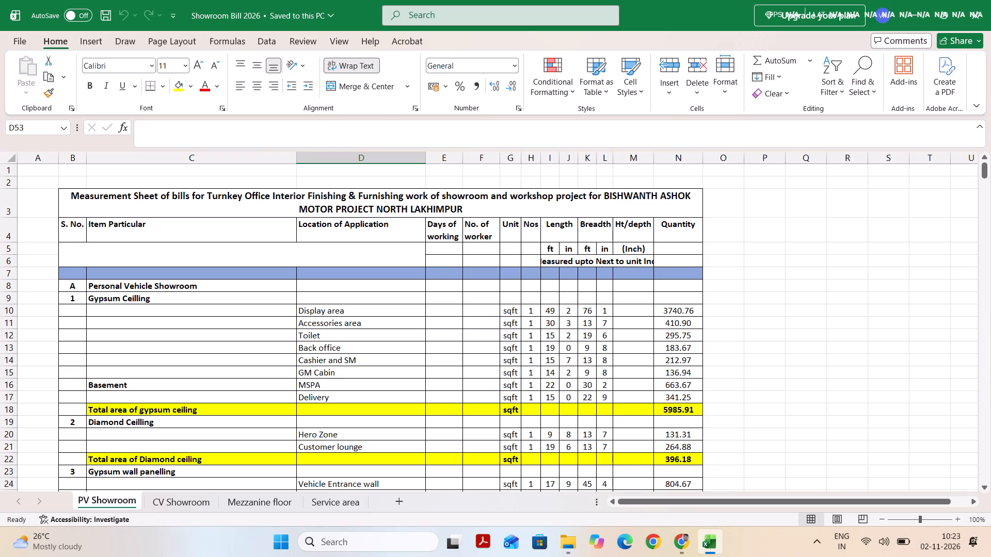
{"action": "scroll", "coordinate": [231, 385], "scroll_direction": "down", "scroll_amount": 2}
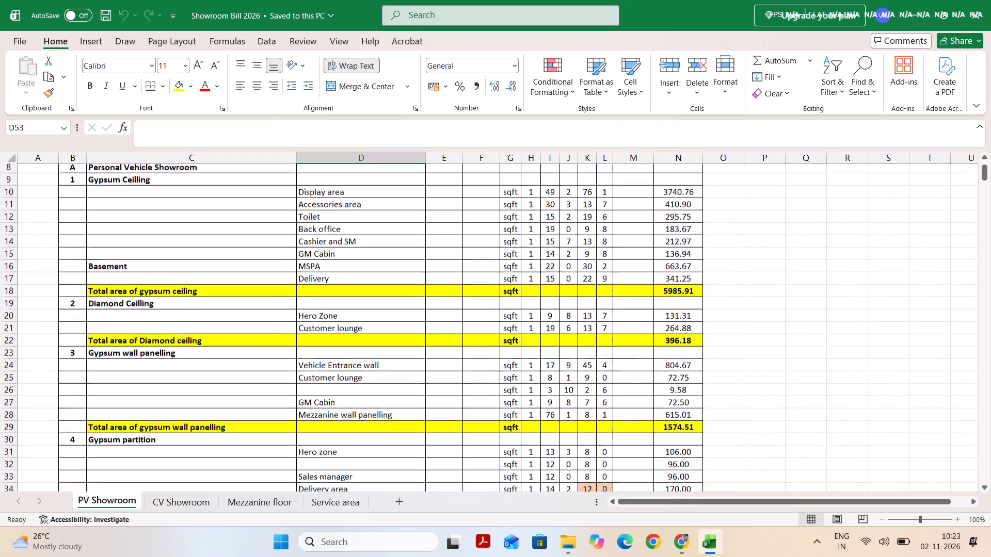
{"action": "scroll", "coordinate": [231, 385], "scroll_direction": "down", "scroll_amount": 2}
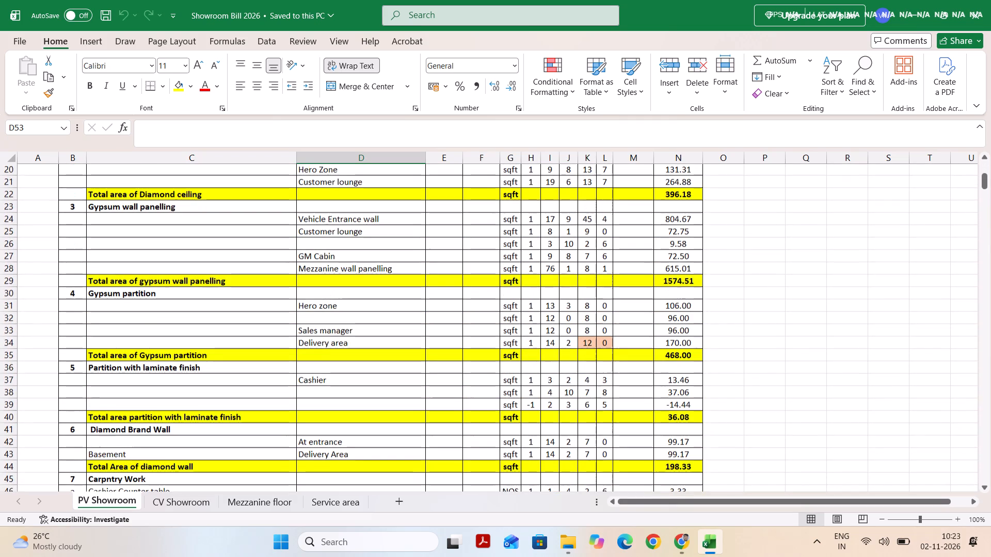
{"action": "scroll", "coordinate": [231, 385], "scroll_direction": "down", "scroll_amount": 1}
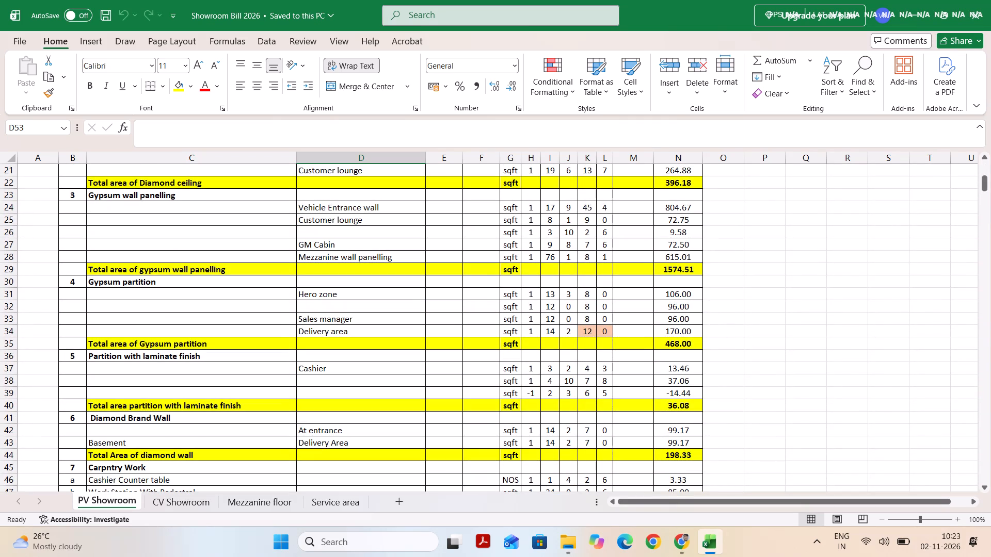
{"action": "left_click_drag", "start_coordinate": [555, 330], "coordinate": [602, 325]}
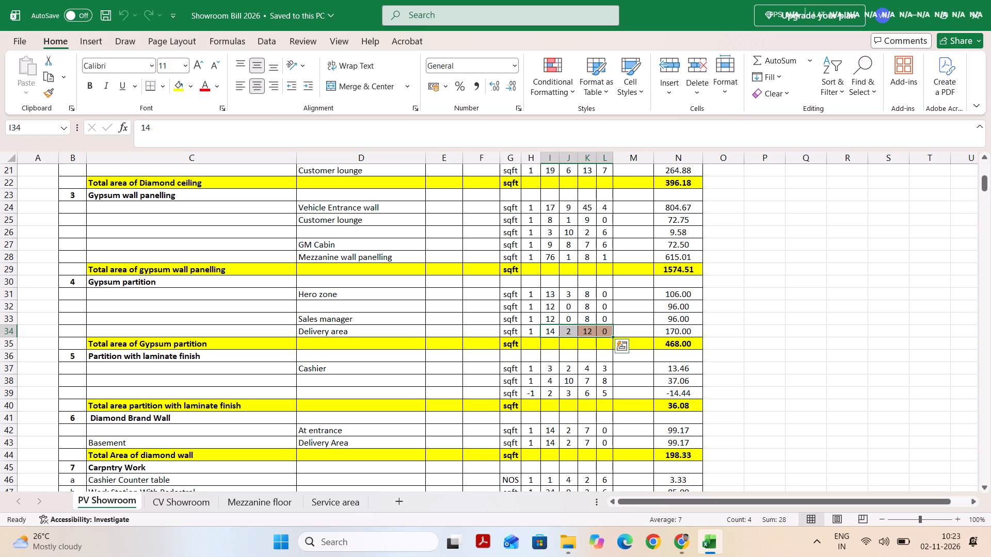
{"action": "left_click", "coordinate": [614, 355]}
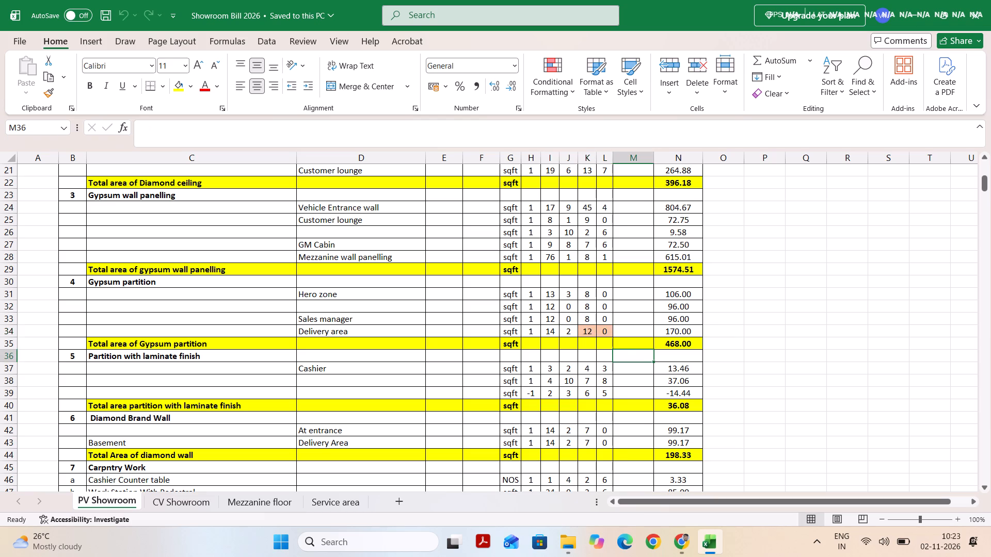
{"action": "left_click", "coordinate": [596, 332]}
{"action": "left_click_drag", "start_coordinate": [553, 331], "coordinate": [603, 328]}
{"action": "left_click", "coordinate": [553, 376]}
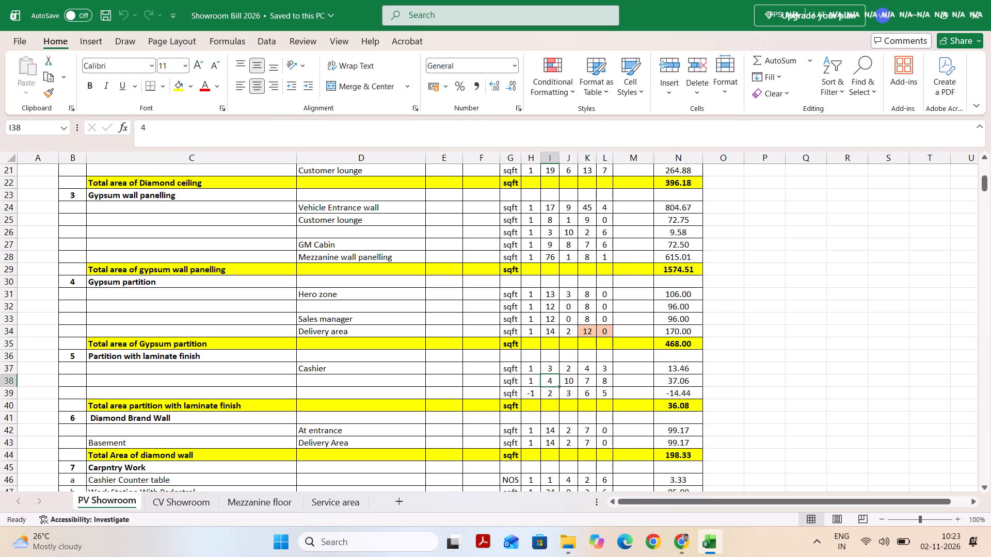
Look through the PV Showroom entries from Partition with laminate finish to Wallpaper, and return to the start of the sheet.
{"action": "scroll", "coordinate": [441, 398], "scroll_direction": "down", "scroll_amount": 2}
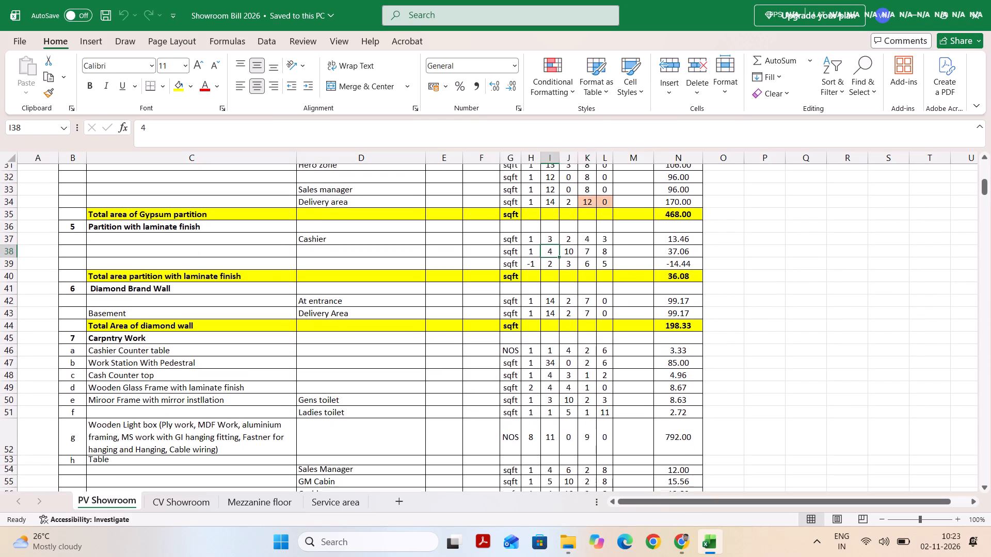
{"action": "scroll", "coordinate": [441, 398], "scroll_direction": "down", "scroll_amount": 1}
{"action": "scroll", "coordinate": [441, 398], "scroll_direction": "up", "scroll_amount": 1}
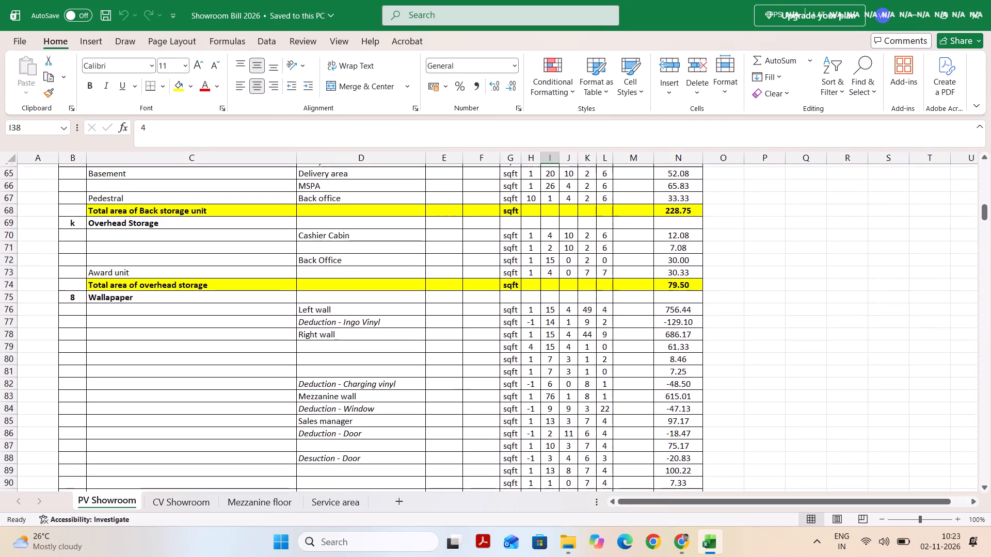
{"action": "scroll", "coordinate": [441, 398], "scroll_direction": "up", "scroll_amount": 2}
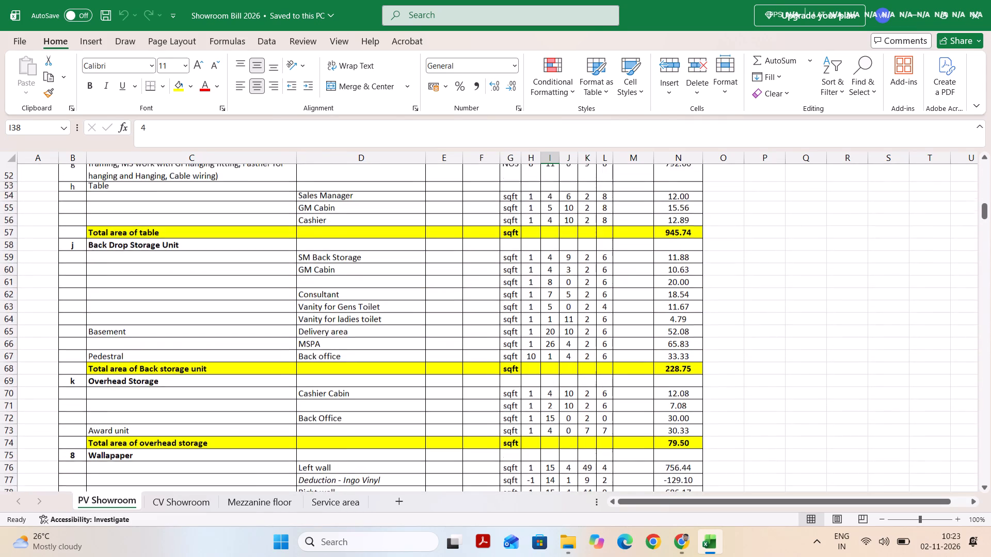
{"action": "scroll", "coordinate": [441, 398], "scroll_direction": "up", "scroll_amount": 2}
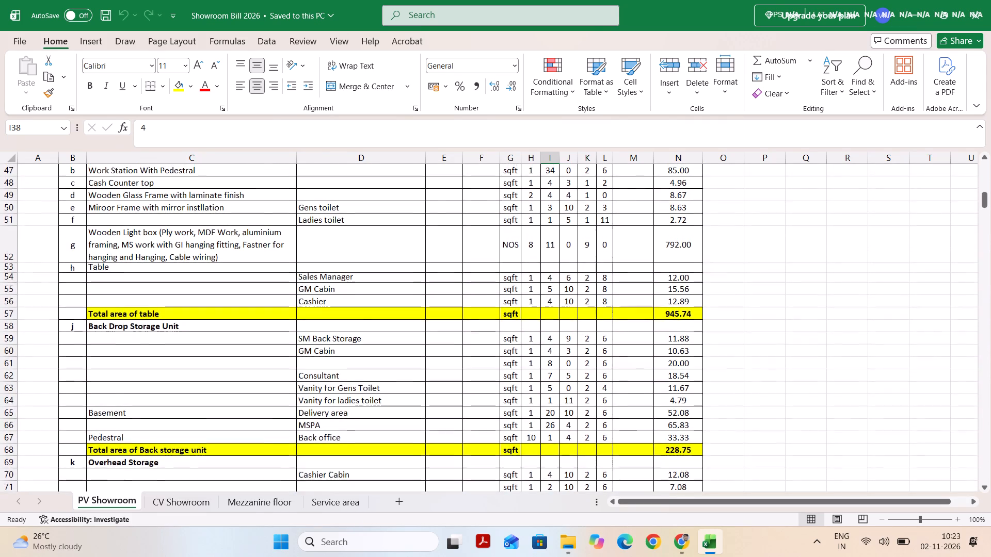
{"action": "scroll", "coordinate": [441, 398], "scroll_direction": "up", "scroll_amount": 5}
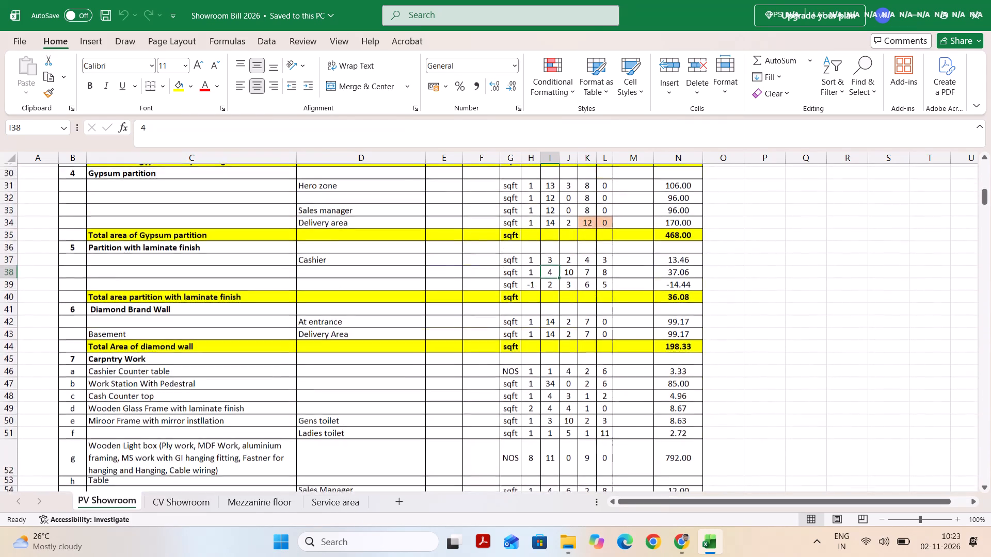
{"action": "scroll", "coordinate": [441, 398], "scroll_direction": "up", "scroll_amount": 4}
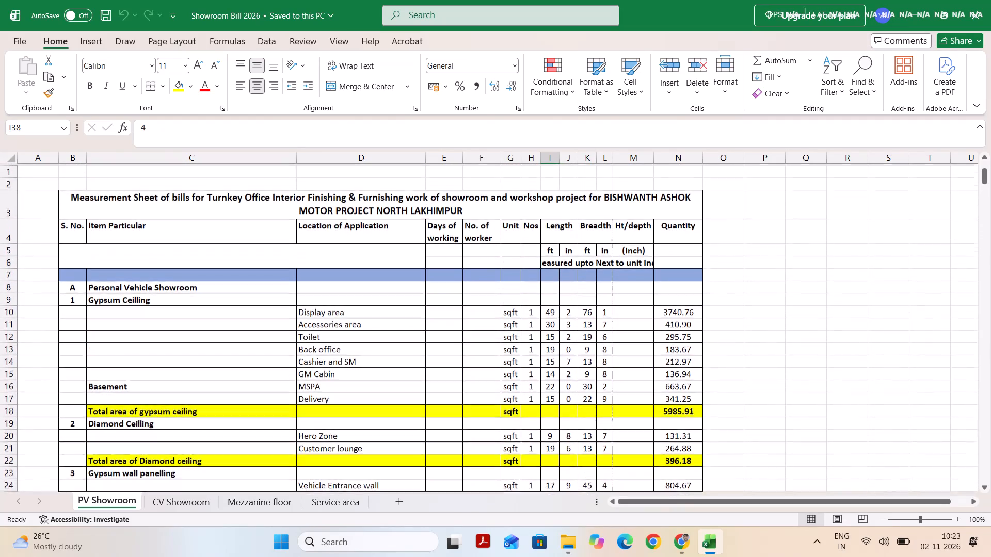
Examine the Gypsum partition, Partition with laminate finish, Diamond Brand Wall and first Carpentry Work entries in the PV Showroom sheet.
{"action": "scroll", "coordinate": [441, 398], "scroll_direction": "down", "scroll_amount": 3}
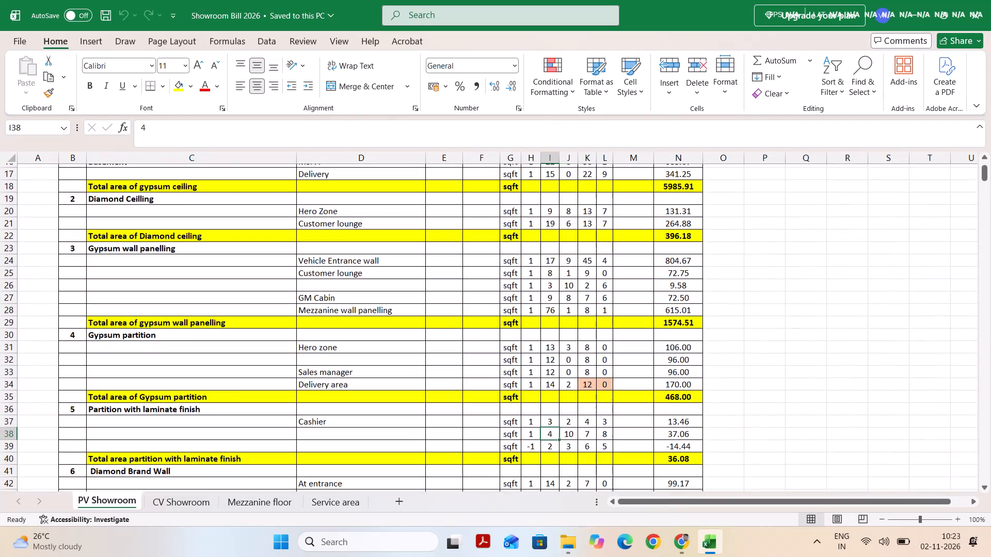
{"action": "scroll", "coordinate": [441, 398], "scroll_direction": "down", "scroll_amount": 3}
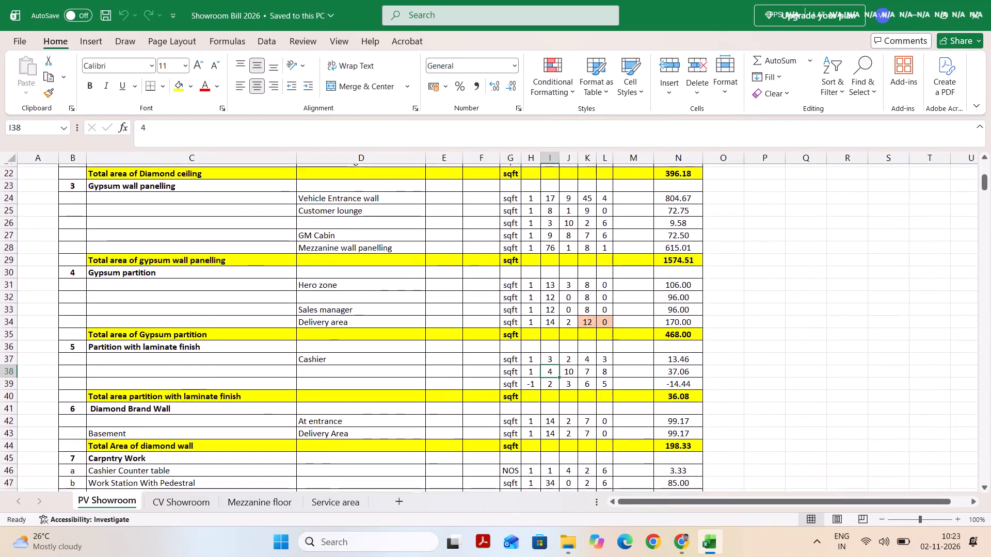
{"action": "scroll", "coordinate": [441, 398], "scroll_direction": "down", "scroll_amount": 2}
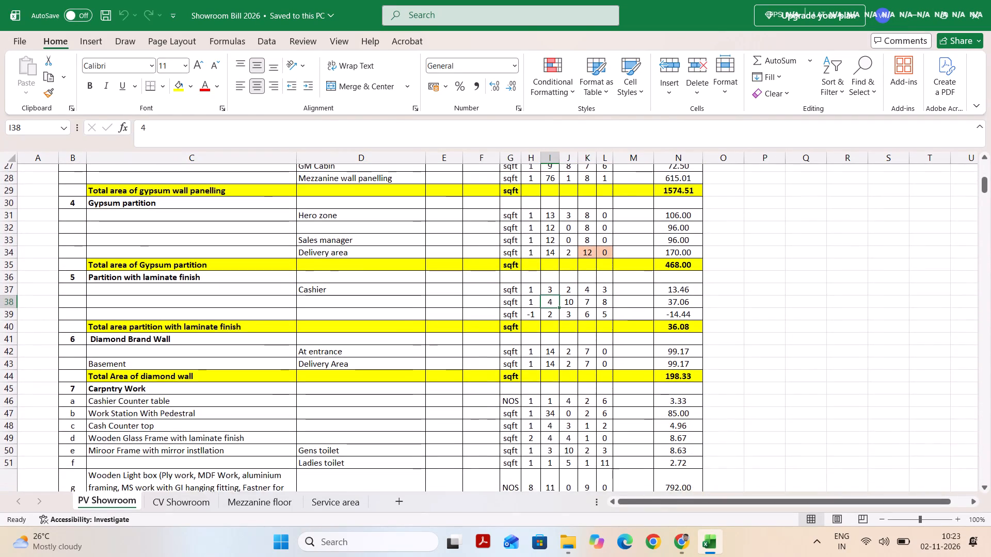
{"action": "scroll", "coordinate": [441, 398], "scroll_direction": "down", "scroll_amount": 2}
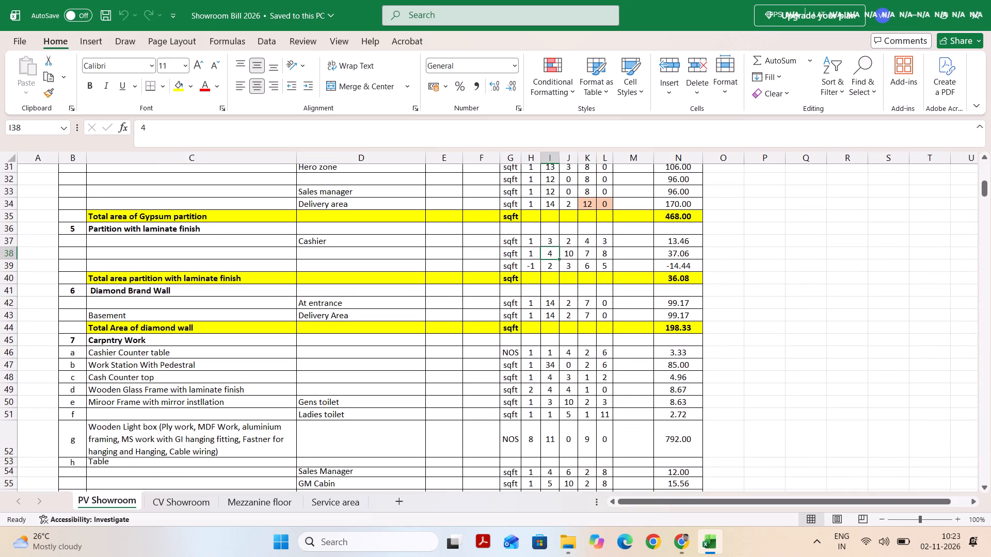
{"action": "scroll", "coordinate": [441, 398], "scroll_direction": "down", "scroll_amount": 3}
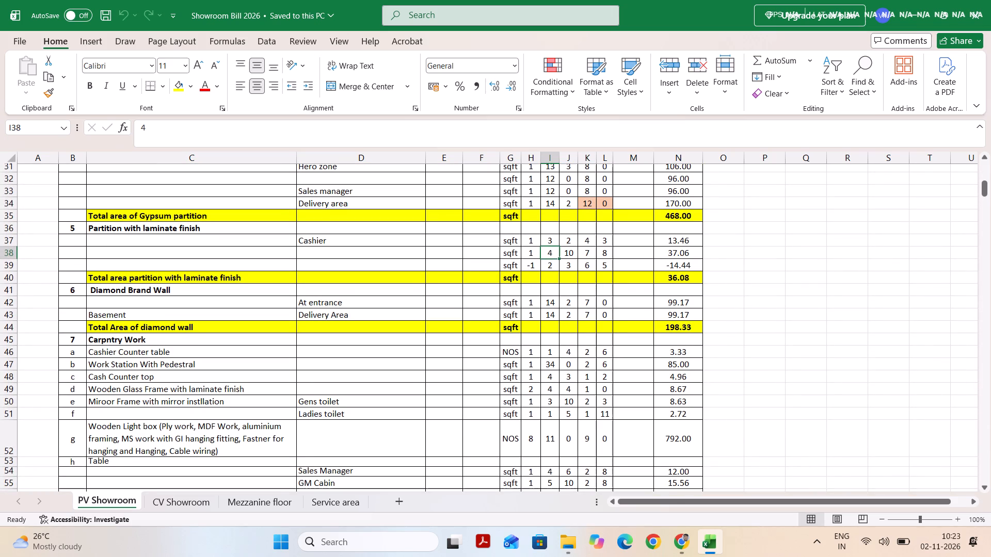
{"action": "scroll", "coordinate": [441, 398], "scroll_direction": "down", "scroll_amount": 2}
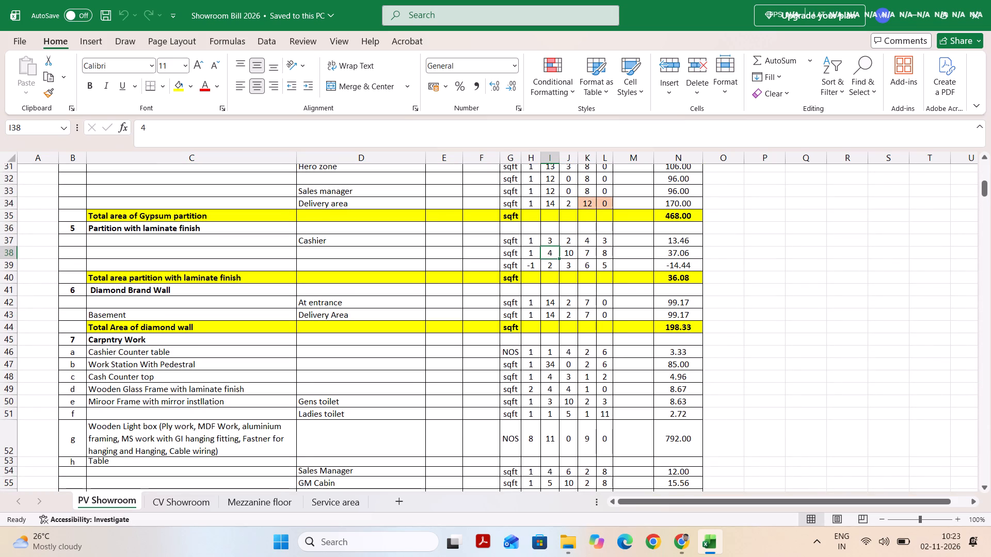
{"action": "scroll", "coordinate": [441, 398], "scroll_direction": "down", "scroll_amount": 3}
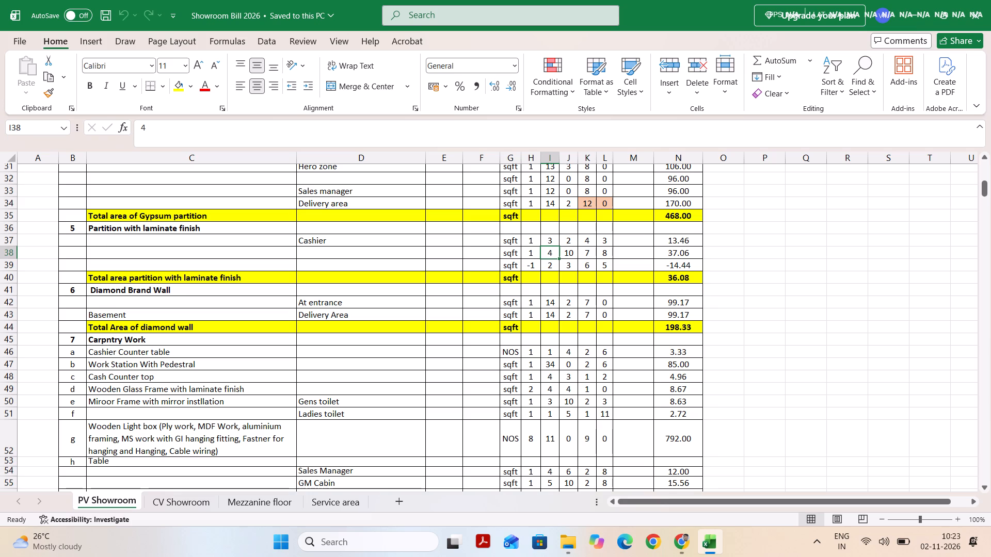
{"action": "scroll", "coordinate": [441, 398], "scroll_direction": "down", "scroll_amount": 1}
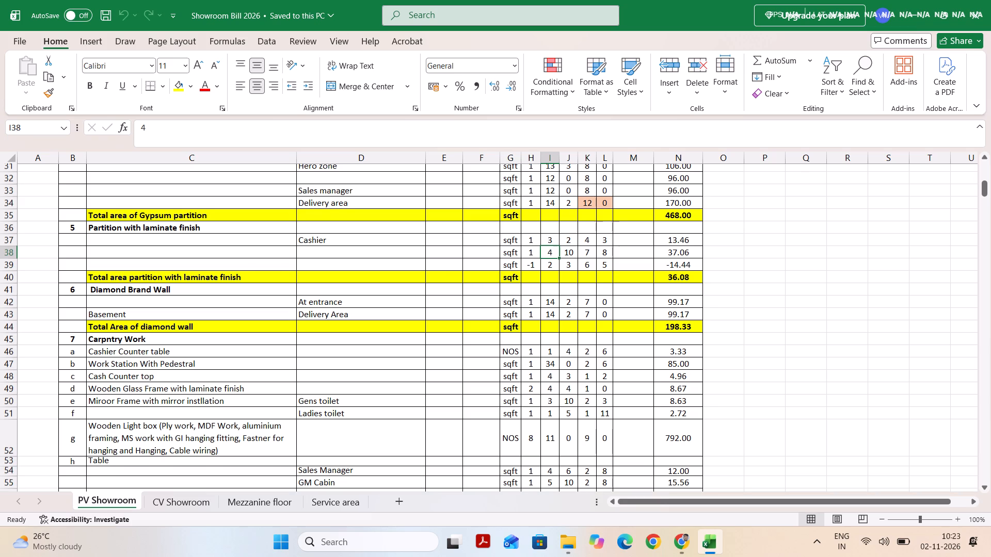
{"action": "scroll", "coordinate": [441, 398], "scroll_direction": "down", "scroll_amount": 2}
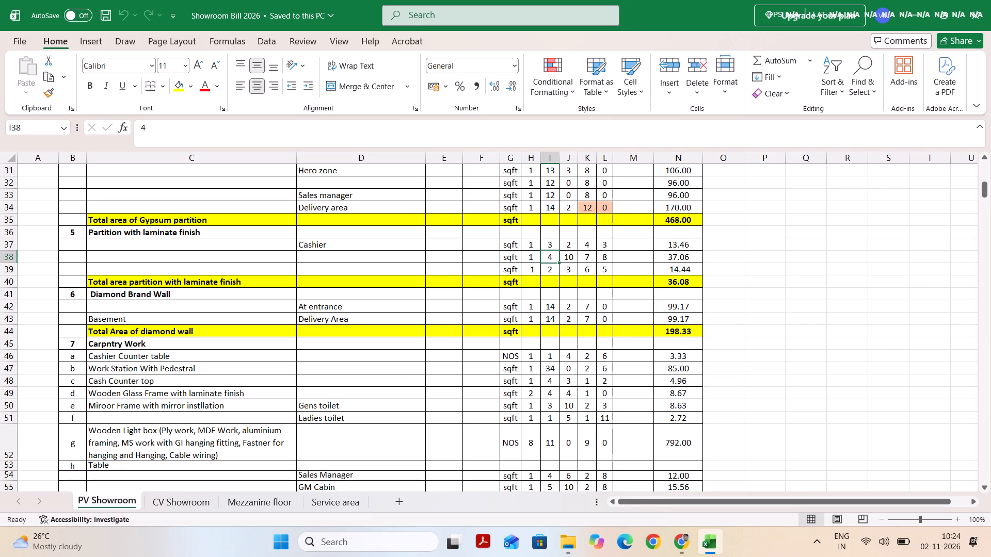
{"action": "scroll", "coordinate": [441, 398], "scroll_direction": "up", "scroll_amount": 1}
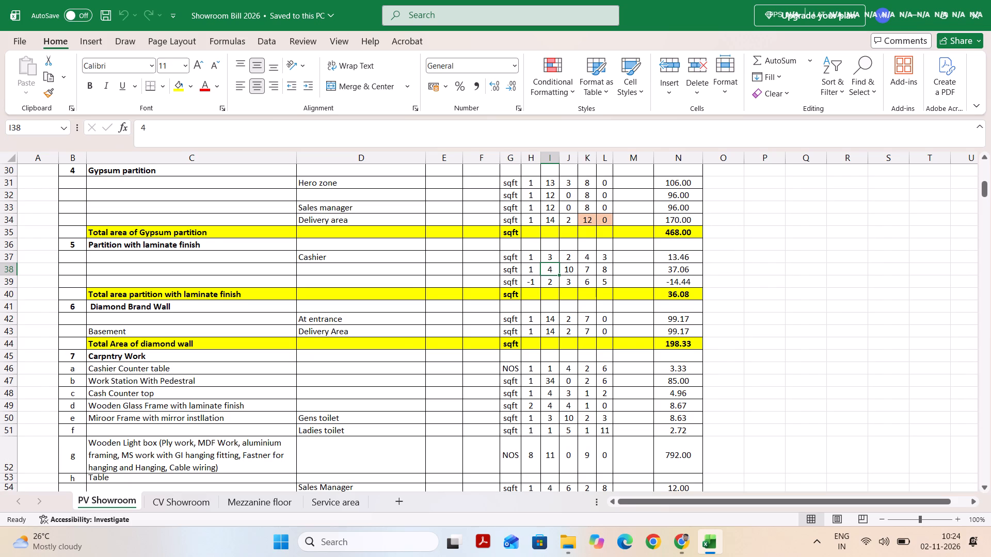
{"action": "scroll", "coordinate": [441, 398], "scroll_direction": "up", "scroll_amount": 2}
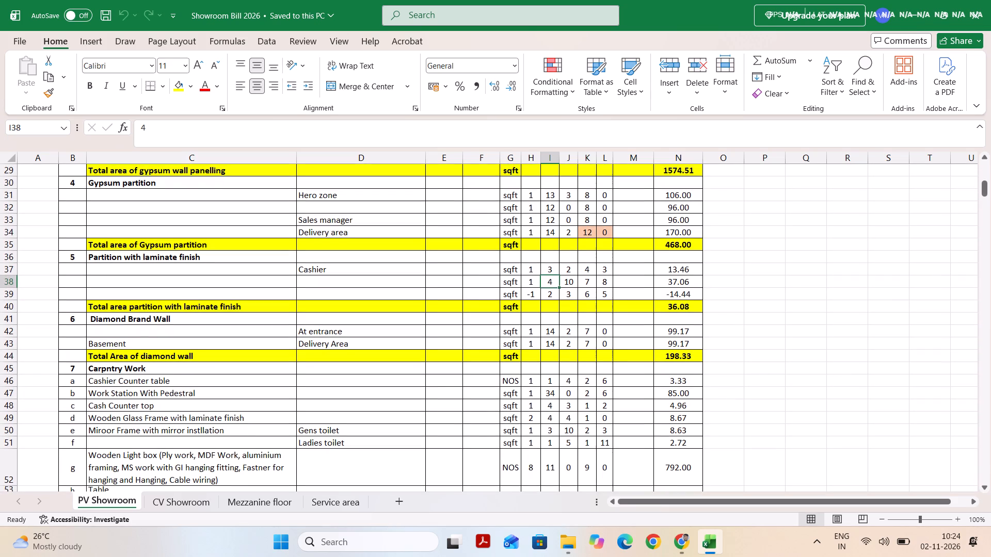
{"action": "scroll", "coordinate": [441, 398], "scroll_direction": "up", "scroll_amount": 1}
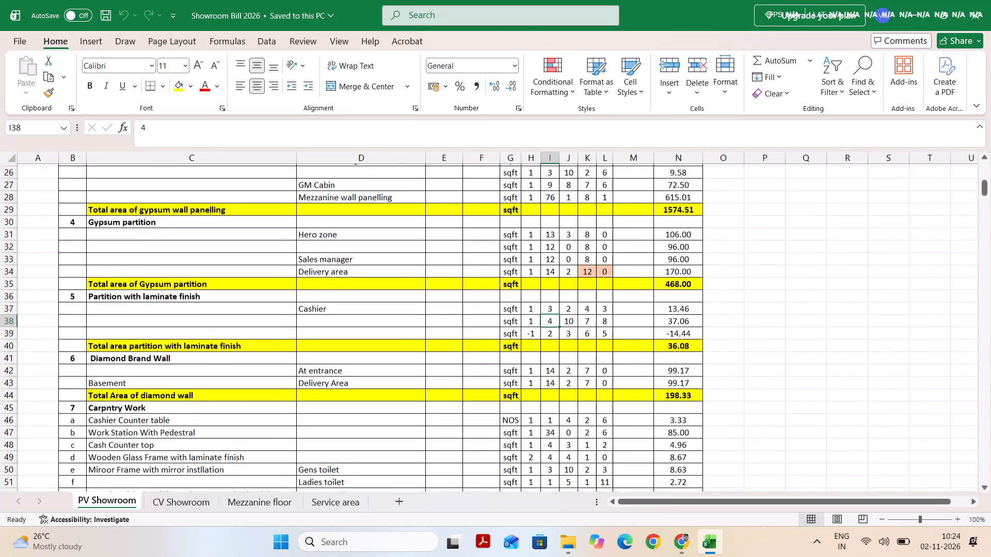
Examine the Wooden Light box, Table, Back Drop Storage Unit and Overhead Storage entries under the PV Showroom's Carpentry Work.
{"action": "scroll", "coordinate": [441, 398], "scroll_direction": "down", "scroll_amount": 3}
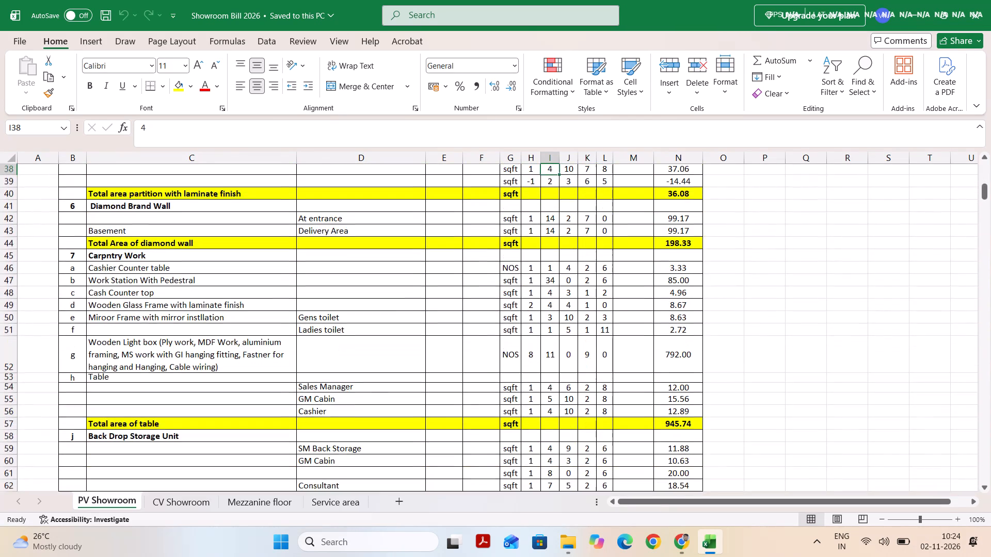
{"action": "scroll", "coordinate": [441, 398], "scroll_direction": "down", "scroll_amount": 2}
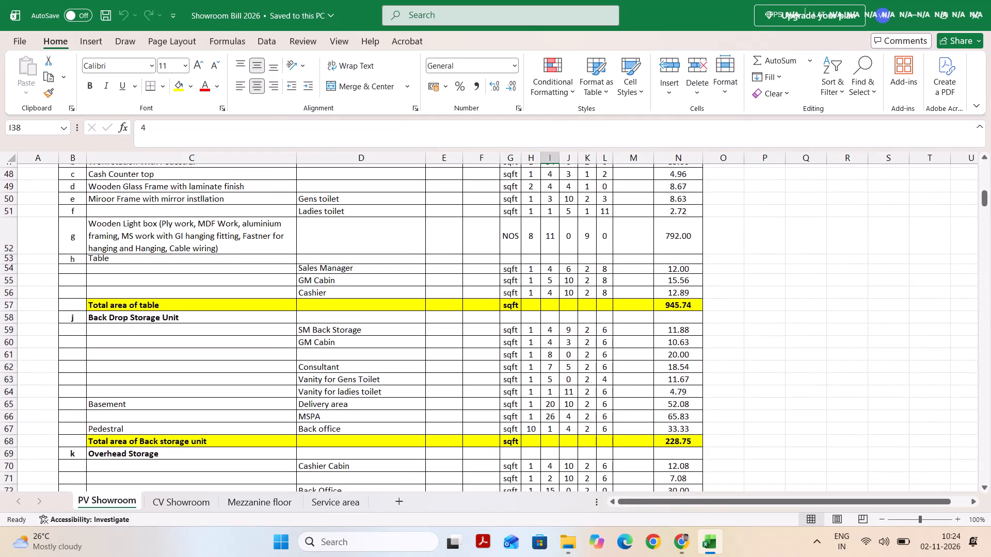
{"action": "scroll", "coordinate": [441, 398], "scroll_direction": "down", "scroll_amount": 4}
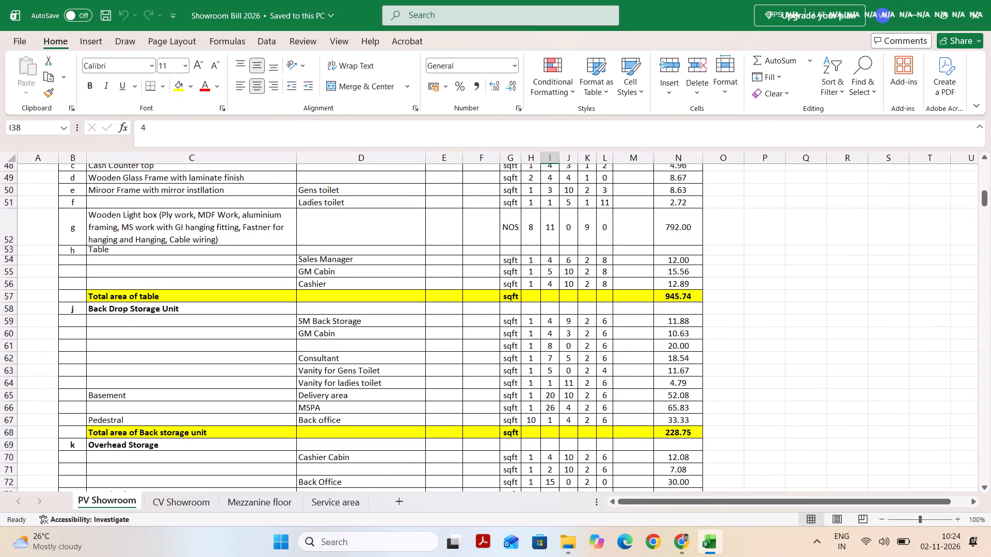
{"action": "scroll", "coordinate": [441, 398], "scroll_direction": "down", "scroll_amount": 1}
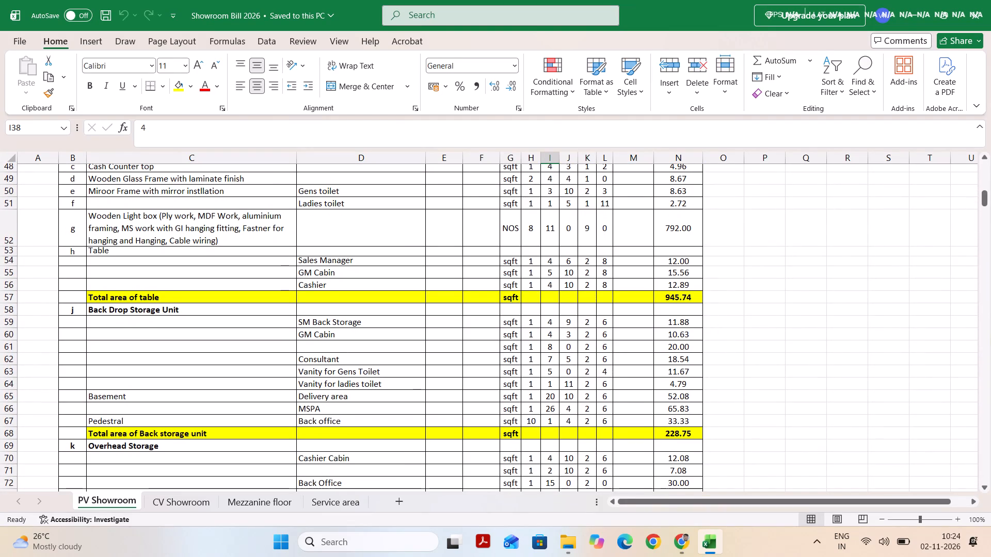
Examine the PV Showroom's Carpentry Work entries from Cashier Counter table through Wooden Light box and Table to Back Drop Storage Unit.
{"action": "scroll", "coordinate": [441, 398], "scroll_direction": "down", "scroll_amount": 2}
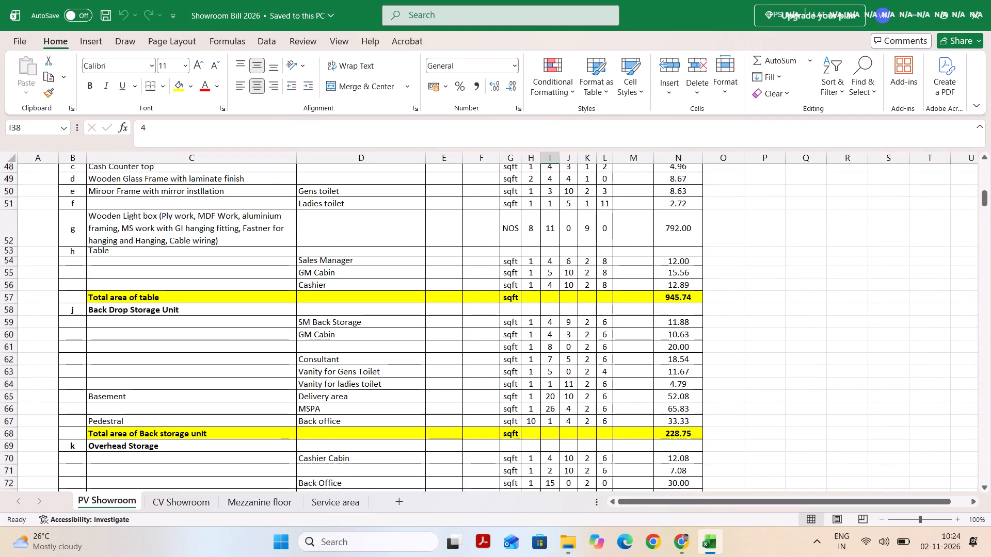
{"action": "scroll", "coordinate": [441, 398], "scroll_direction": "down", "scroll_amount": 2}
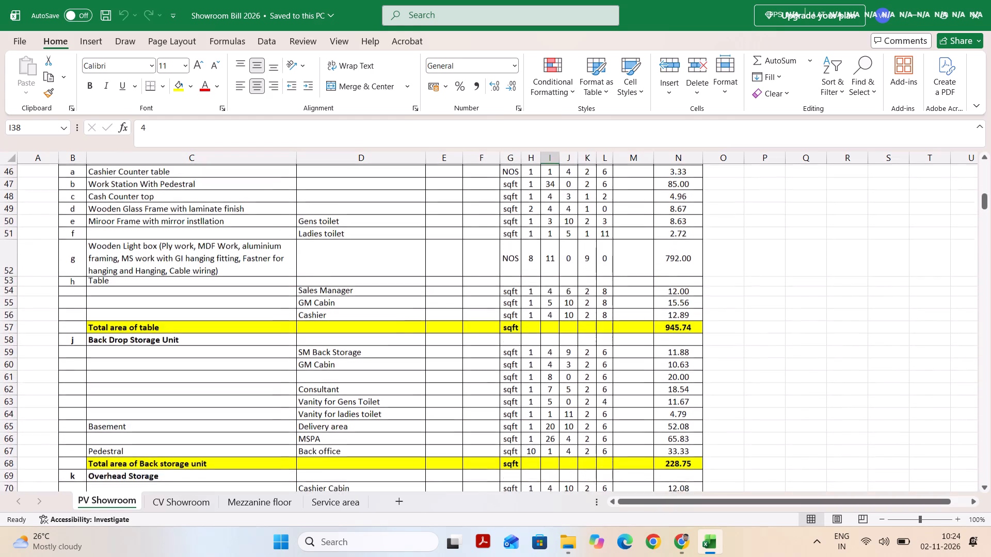
{"action": "scroll", "coordinate": [441, 398], "scroll_direction": "up", "scroll_amount": 1}
{"action": "scroll", "coordinate": [441, 398], "scroll_direction": "down", "scroll_amount": 1}
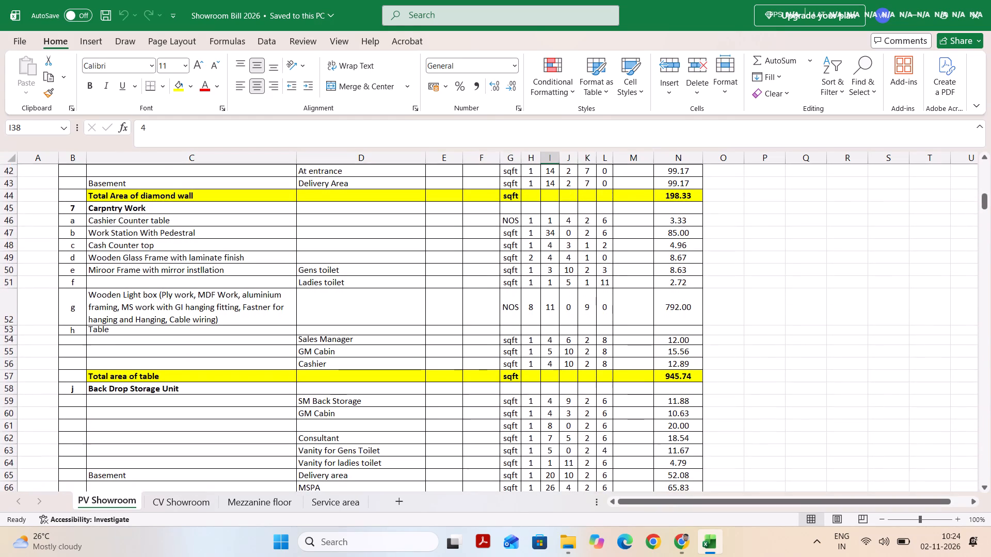
{"action": "scroll", "coordinate": [441, 398], "scroll_direction": "down", "scroll_amount": 1}
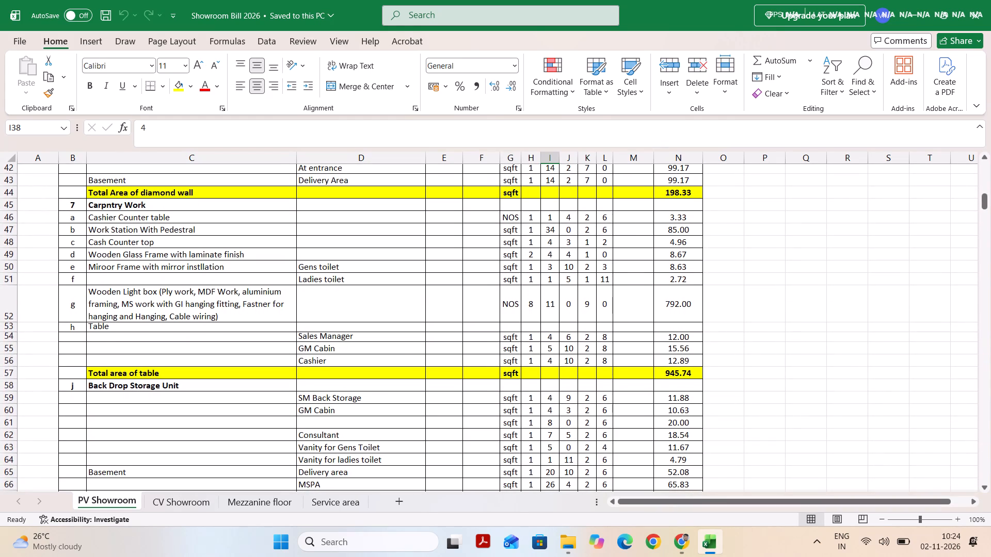
{"action": "scroll", "coordinate": [441, 398], "scroll_direction": "down", "scroll_amount": 2}
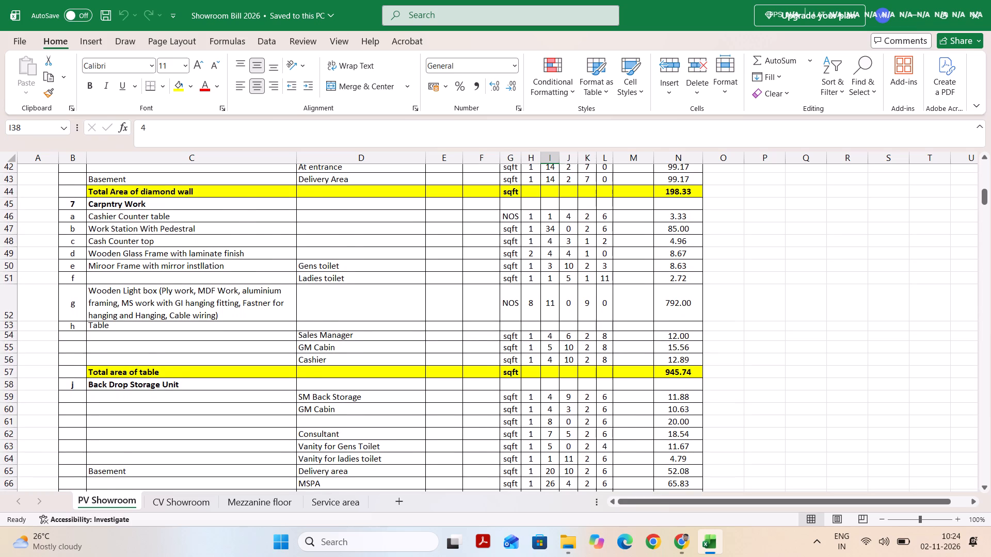
{"action": "scroll", "coordinate": [441, 398], "scroll_direction": "down", "scroll_amount": 1}
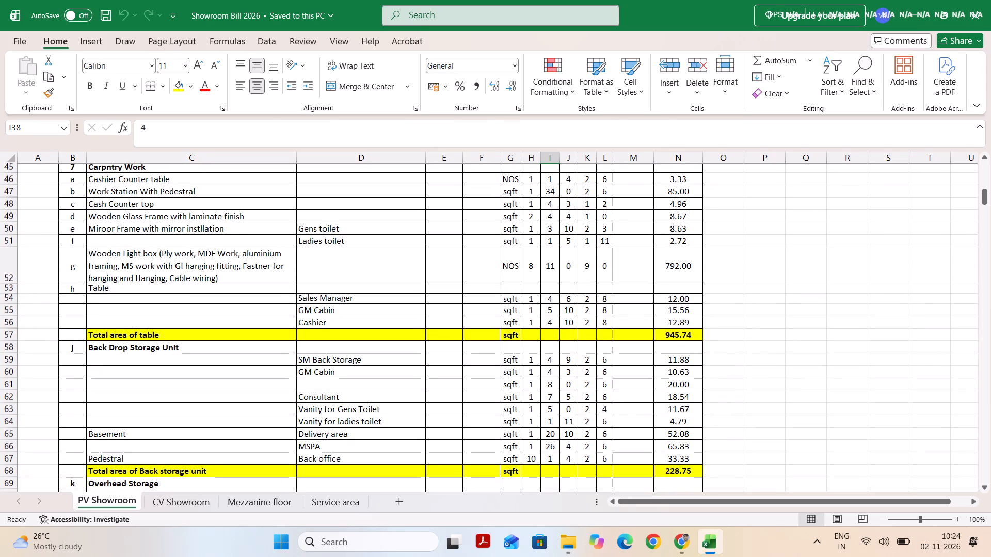
{"action": "scroll", "coordinate": [441, 398], "scroll_direction": "down", "scroll_amount": 1}
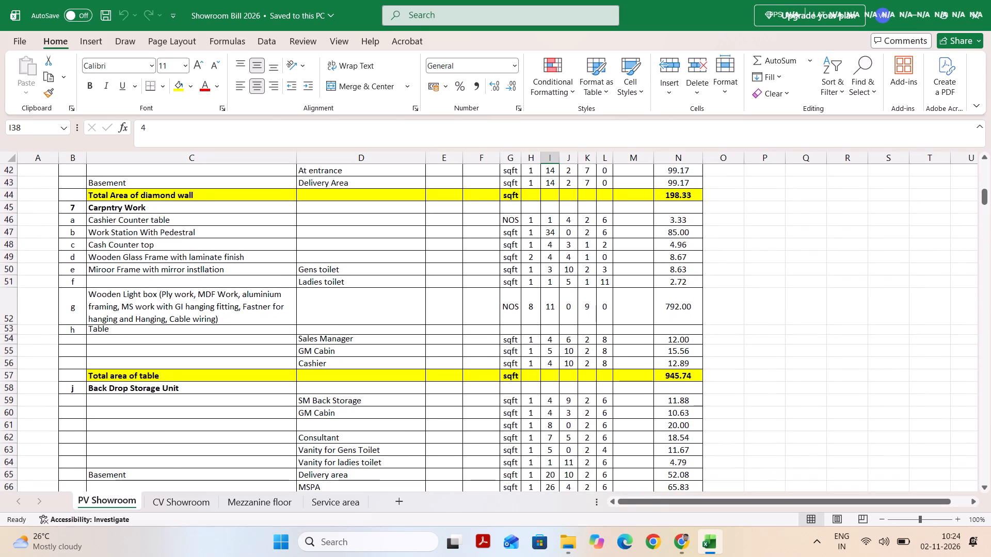
{"action": "scroll", "coordinate": [441, 398], "scroll_direction": "down", "scroll_amount": 2}
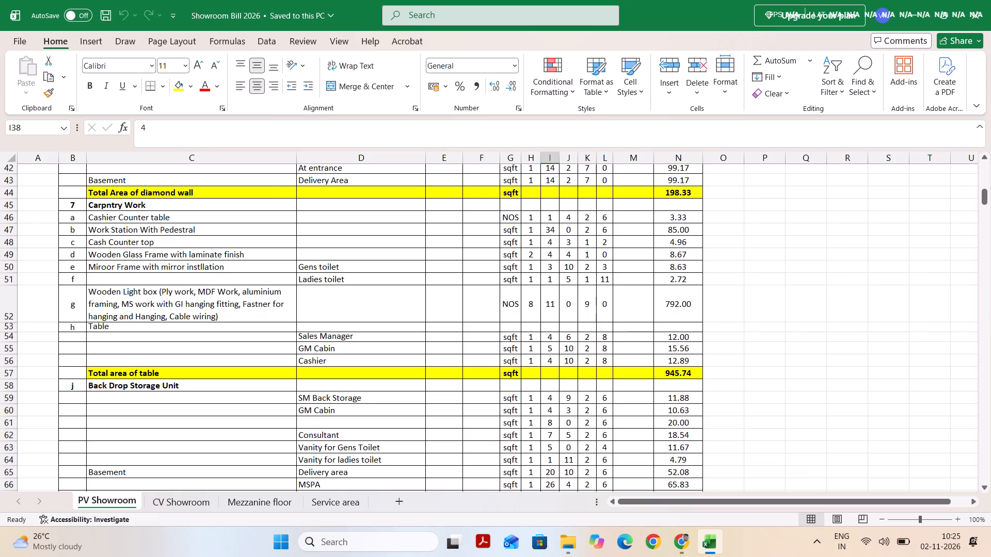
{"action": "scroll", "coordinate": [441, 398], "scroll_direction": "down", "scroll_amount": 2}
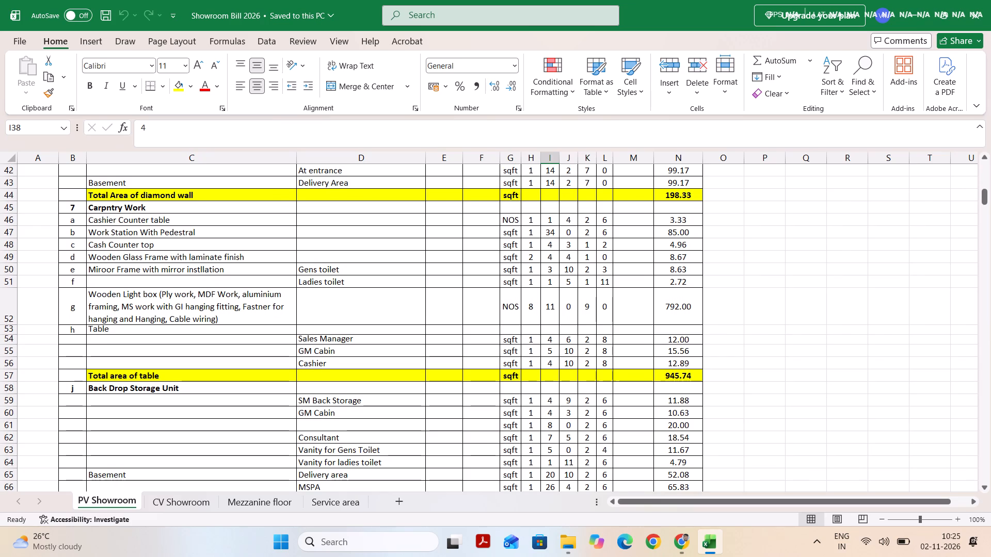
{"action": "scroll", "coordinate": [312, 306], "scroll_direction": "down", "scroll_amount": 1}
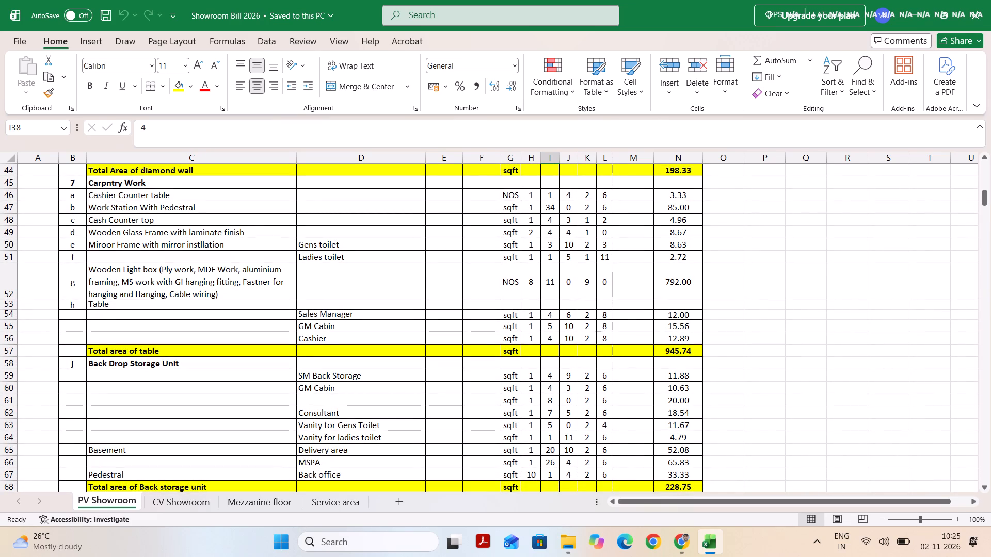
Set the unit of the Wooden Light box entry to sqft, filling it down from the Ladies toilet row above.
{"action": "left_click", "coordinate": [250, 283]}
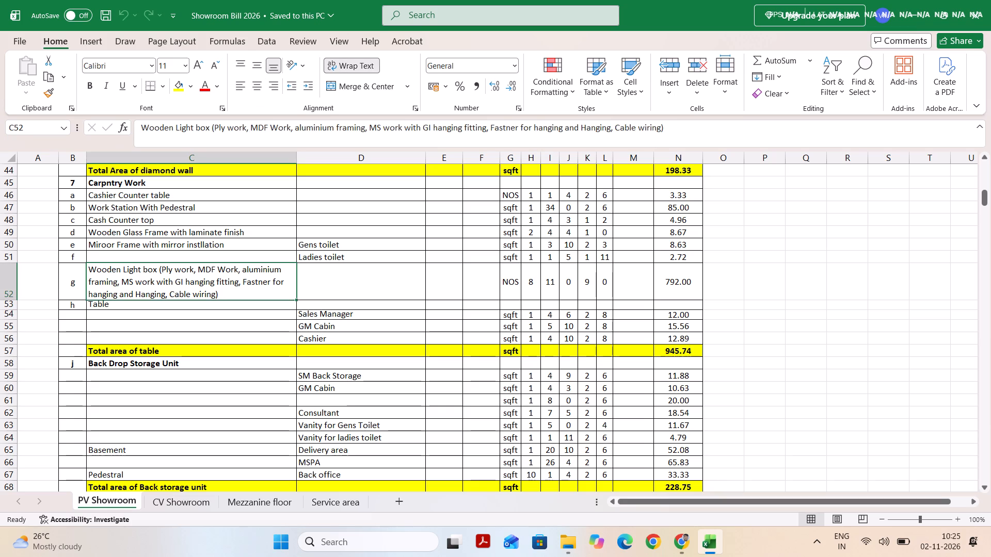
{"action": "left_click", "coordinate": [511, 279]}
{"action": "left_click", "coordinate": [511, 256]}
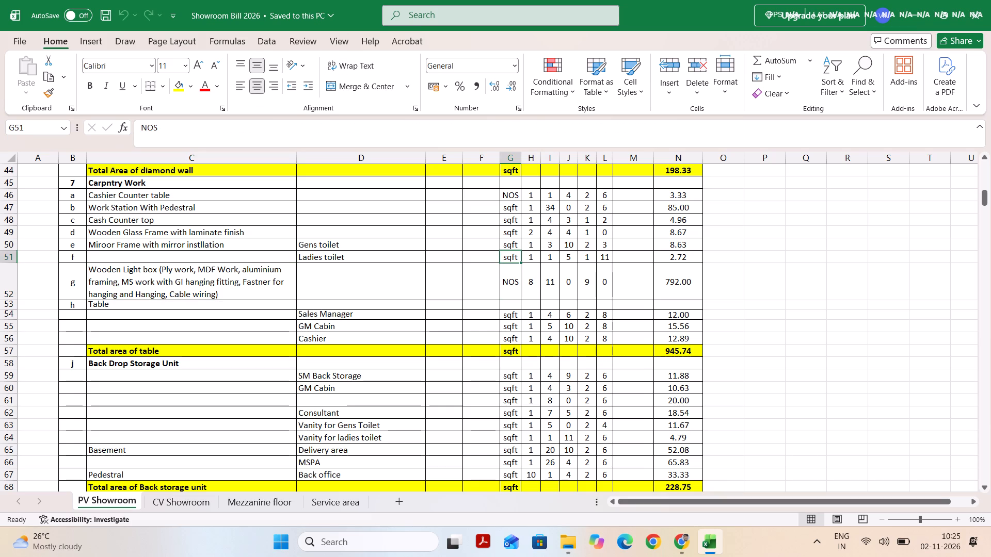
{"action": "key", "text": "shift+c"}
{"action": "left_click", "coordinate": [514, 292]}
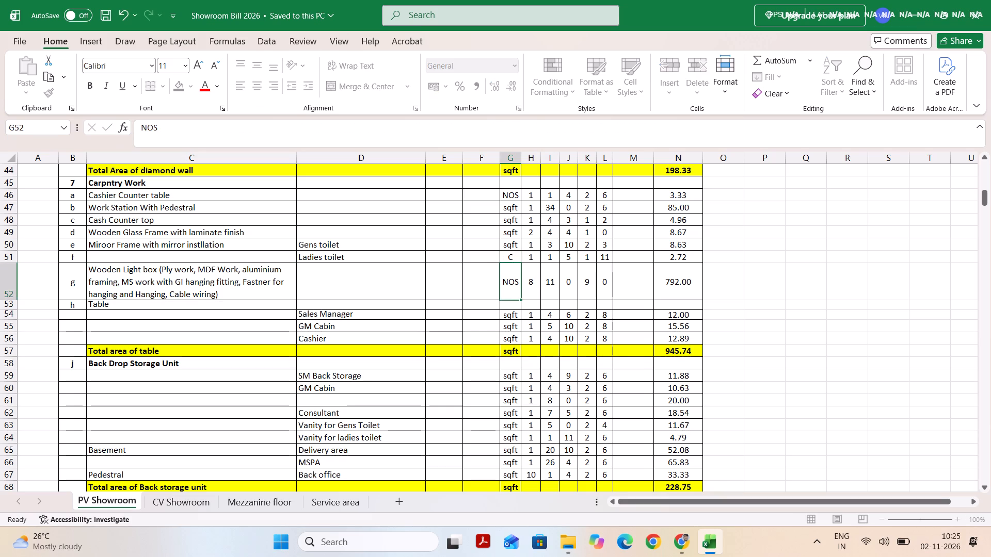
{"action": "left_click", "coordinate": [512, 258]}
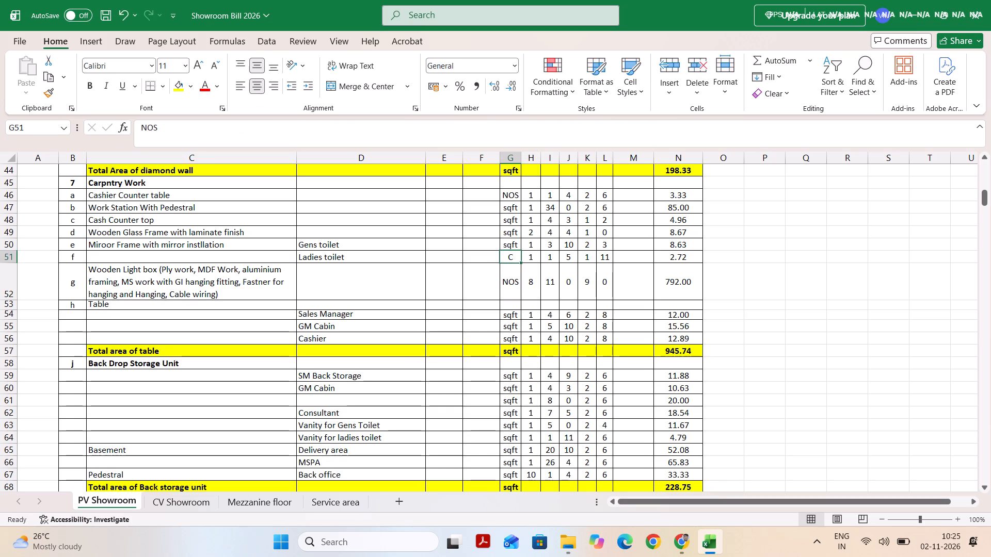
{"action": "key", "text": "ctrl+d"}
{"action": "left_click", "coordinate": [509, 277]}
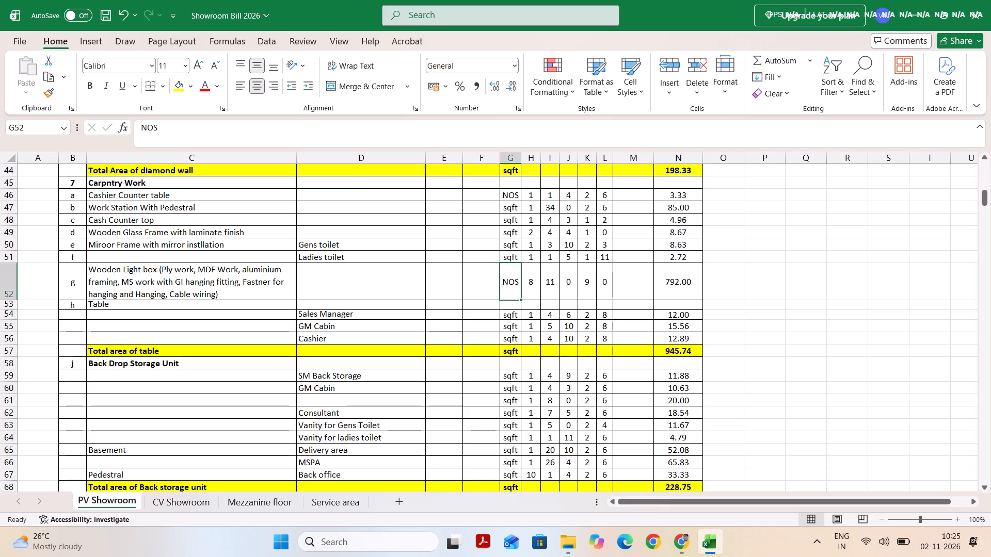
{"action": "key", "text": "ctrl+d"}
Set the Wooden Light box entry's quantity to 1 and its length to 9 feet.
{"action": "left_click", "coordinate": [531, 286]}
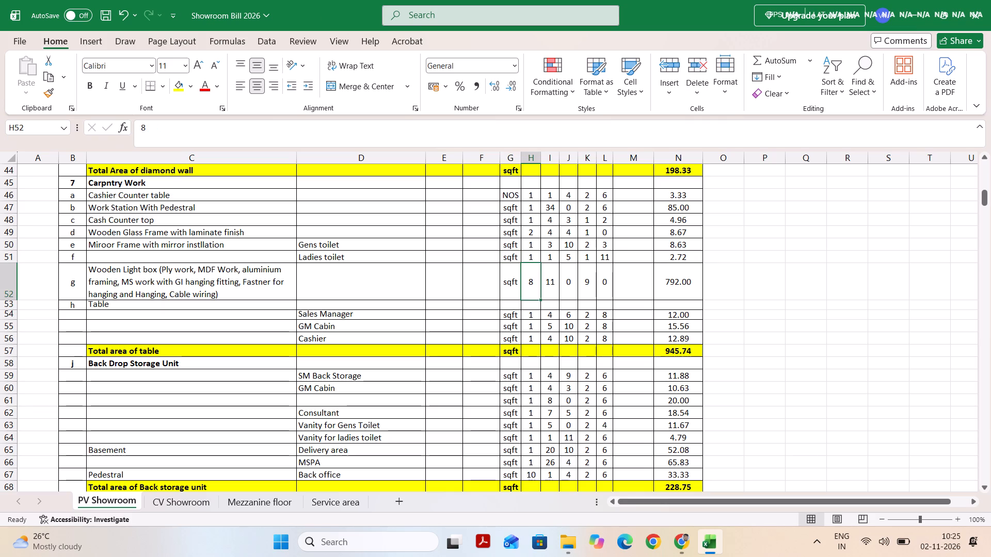
{"action": "scroll", "coordinate": [552, 289], "scroll_direction": "up", "scroll_amount": 1}
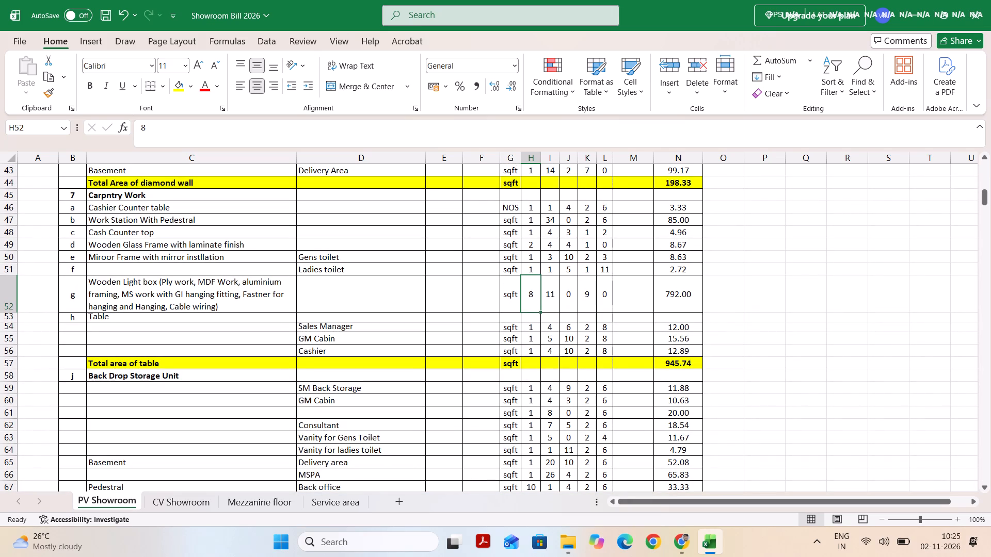
{"action": "left_click", "coordinate": [541, 301]}
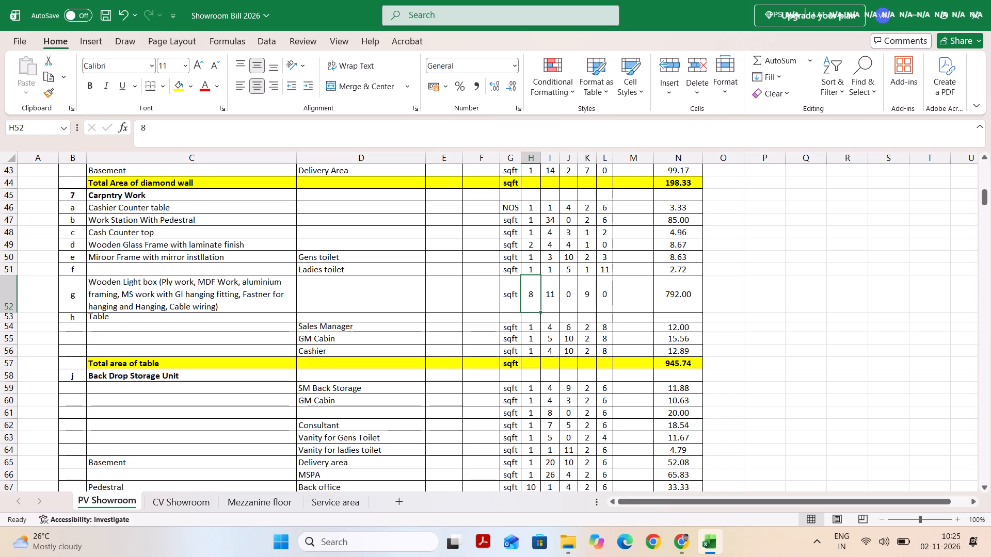
{"action": "left_click", "coordinate": [555, 297]}
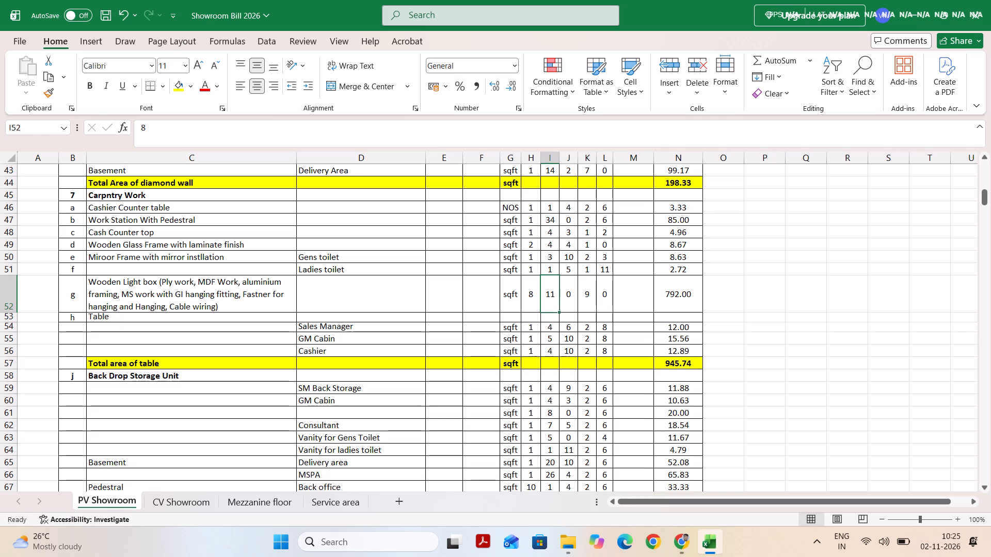
{"action": "key", "text": "9"}
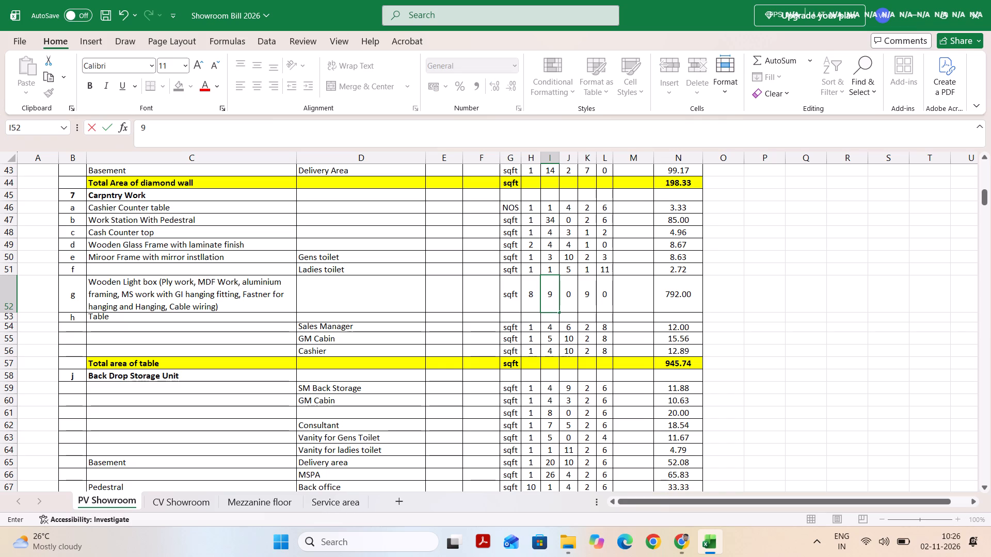
{"action": "key", "text": "Tab"}
{"action": "left_click", "coordinate": [534, 298]}
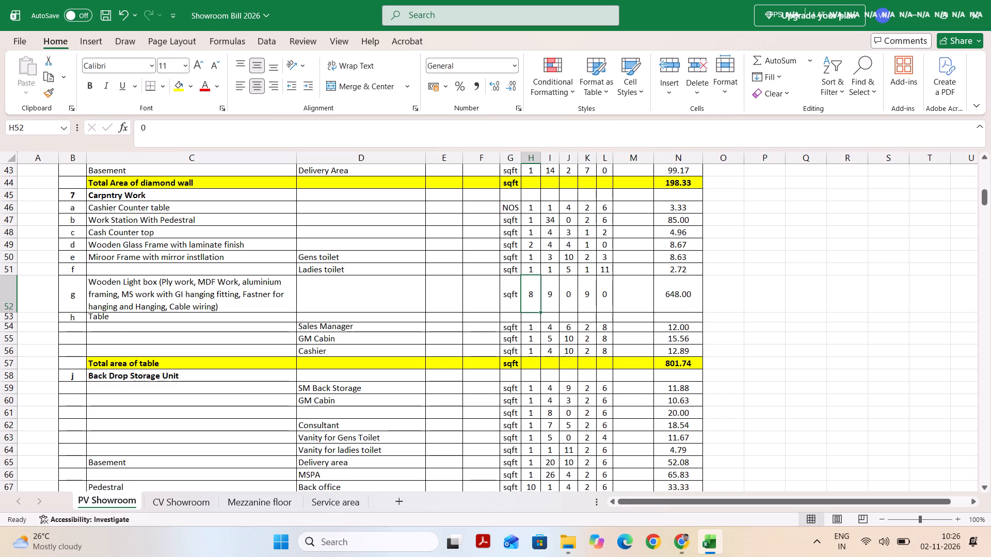
{"action": "key", "text": "1"}
{"action": "key", "text": "Tab"}
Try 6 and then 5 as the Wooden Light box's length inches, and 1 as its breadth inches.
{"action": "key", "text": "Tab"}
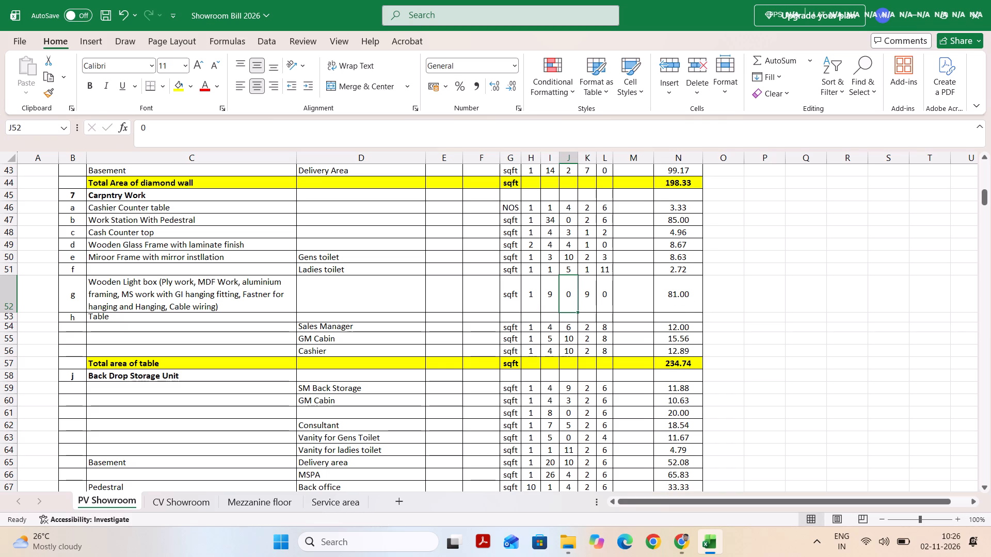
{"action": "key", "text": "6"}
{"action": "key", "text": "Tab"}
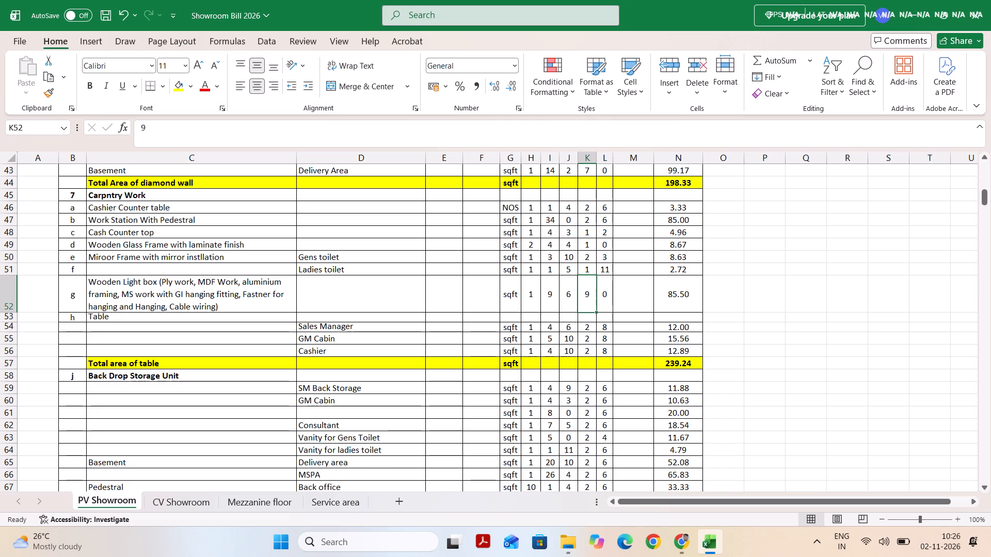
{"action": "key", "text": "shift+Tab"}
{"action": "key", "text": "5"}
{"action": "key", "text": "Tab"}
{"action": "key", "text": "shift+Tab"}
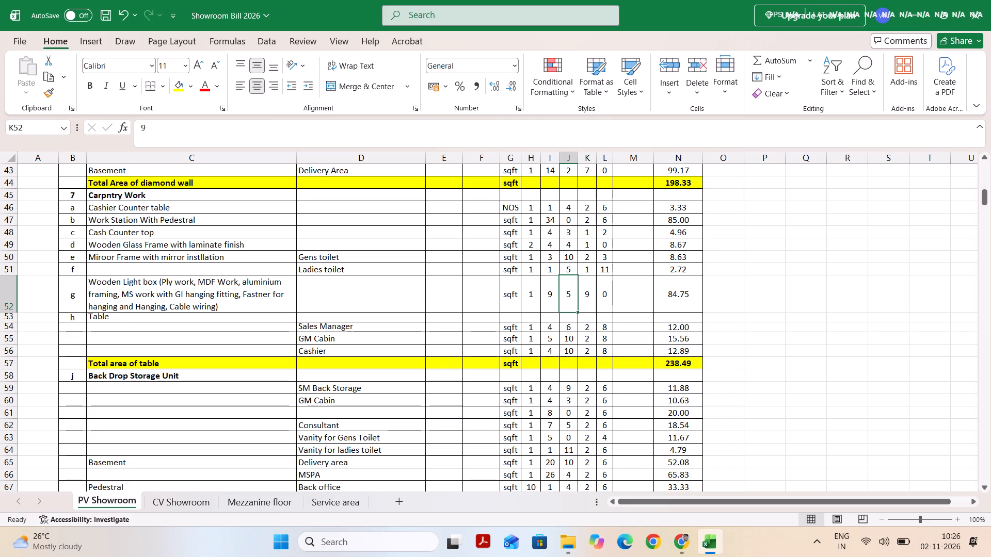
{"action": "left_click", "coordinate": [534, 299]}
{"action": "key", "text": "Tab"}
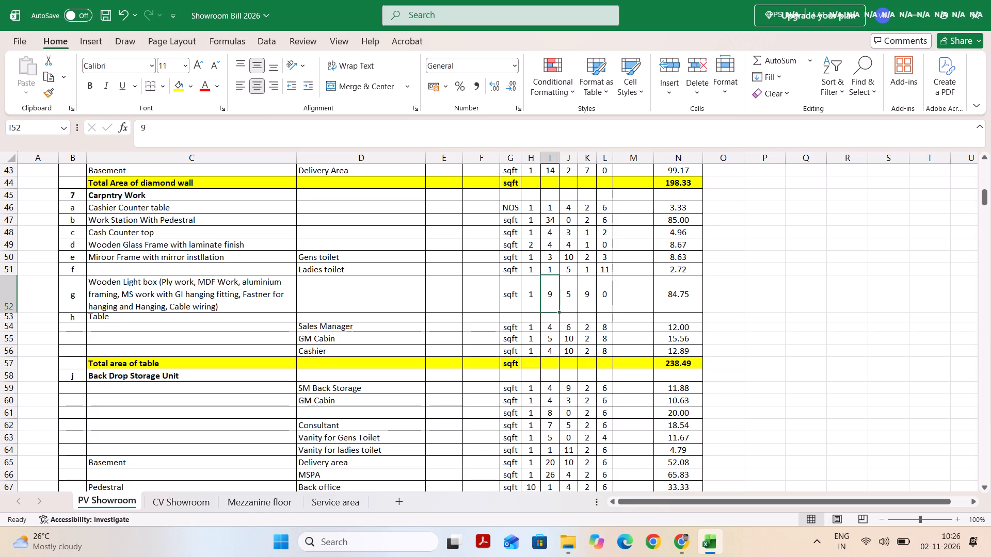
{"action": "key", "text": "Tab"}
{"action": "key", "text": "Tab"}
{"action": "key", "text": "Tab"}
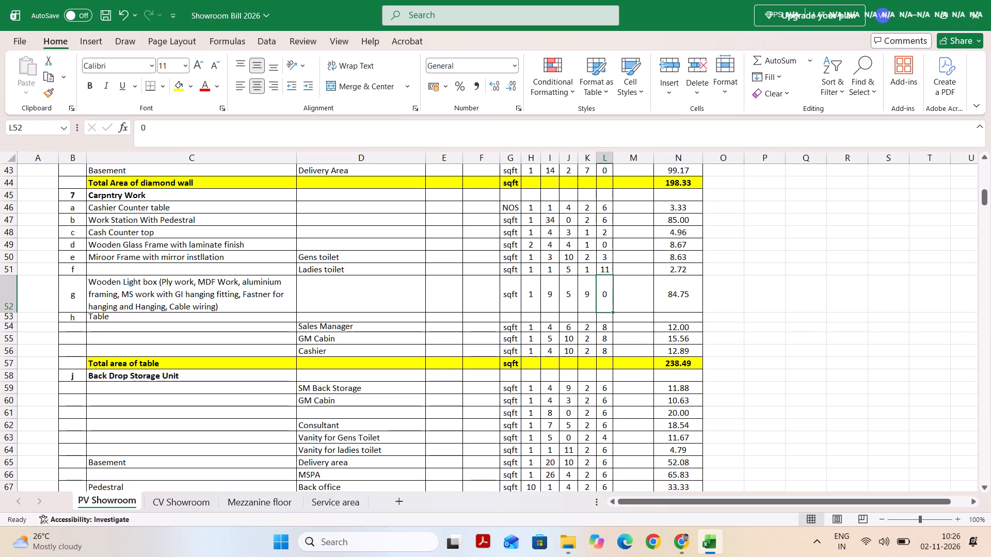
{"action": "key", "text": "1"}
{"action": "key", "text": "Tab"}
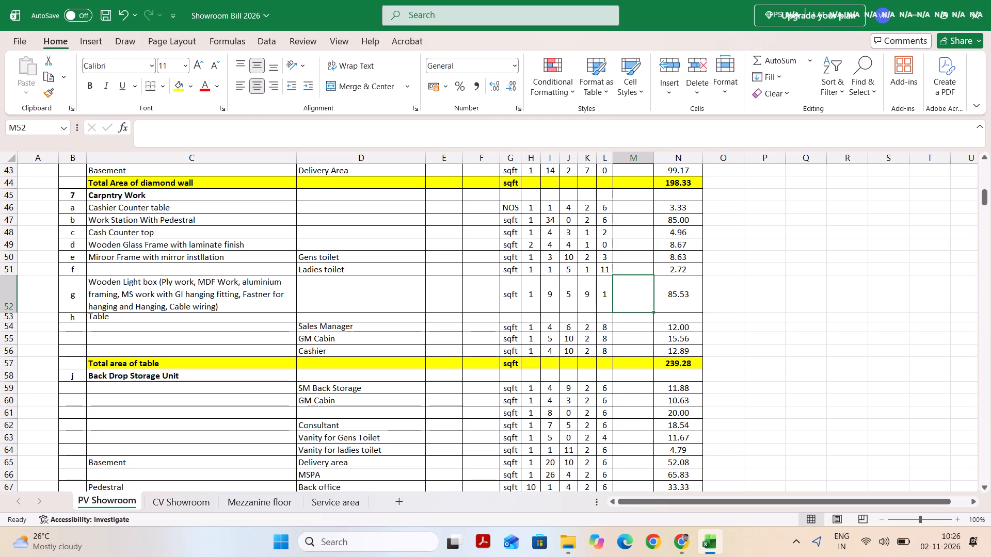
Set the Wooden Light box's length inches to 4 and its breadth inches to 2.
{"action": "key", "text": "shift+Tab"}
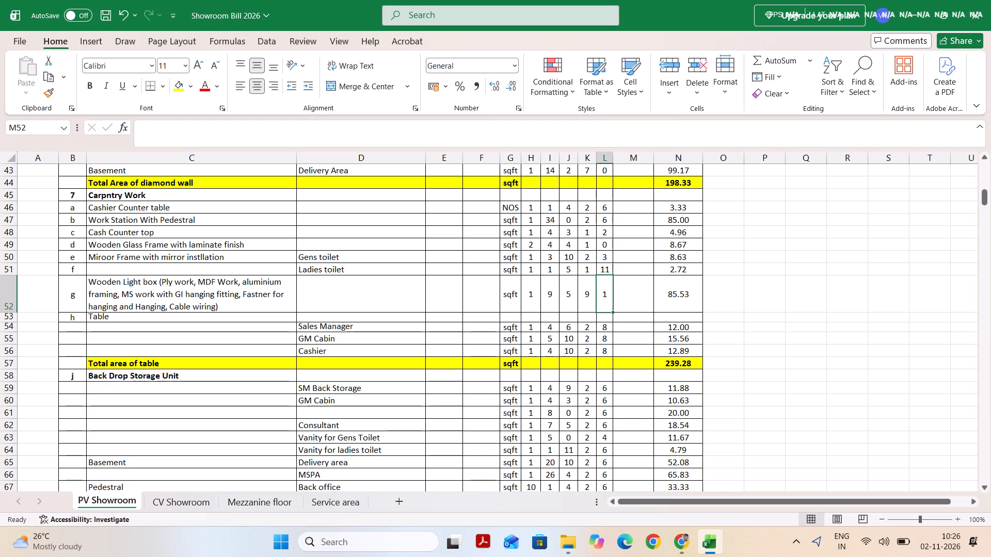
{"action": "key", "text": "shift+Tab"}
{"action": "key", "text": "shift+Tab"}
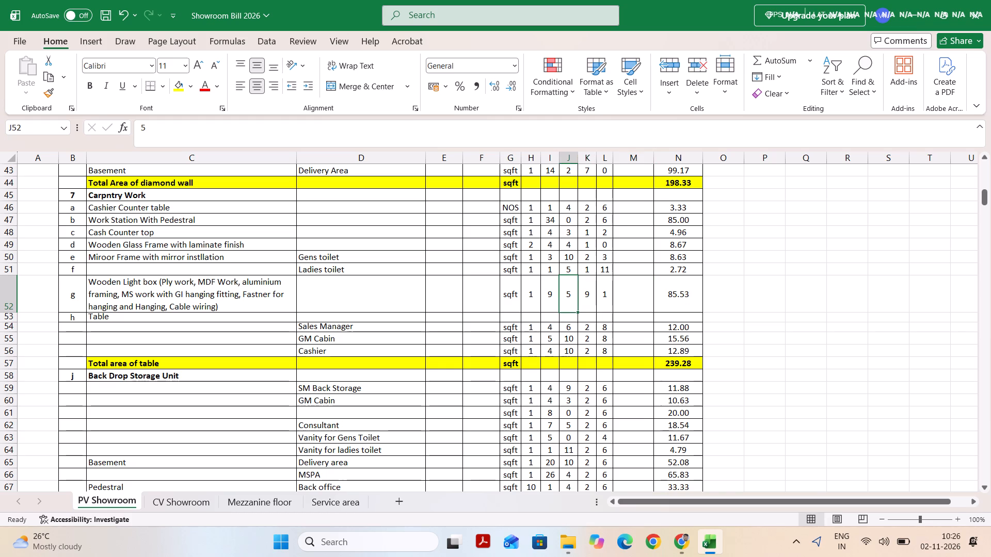
{"action": "key", "text": "4"}
{"action": "key", "text": "Tab"}
{"action": "key", "text": "Tab"}
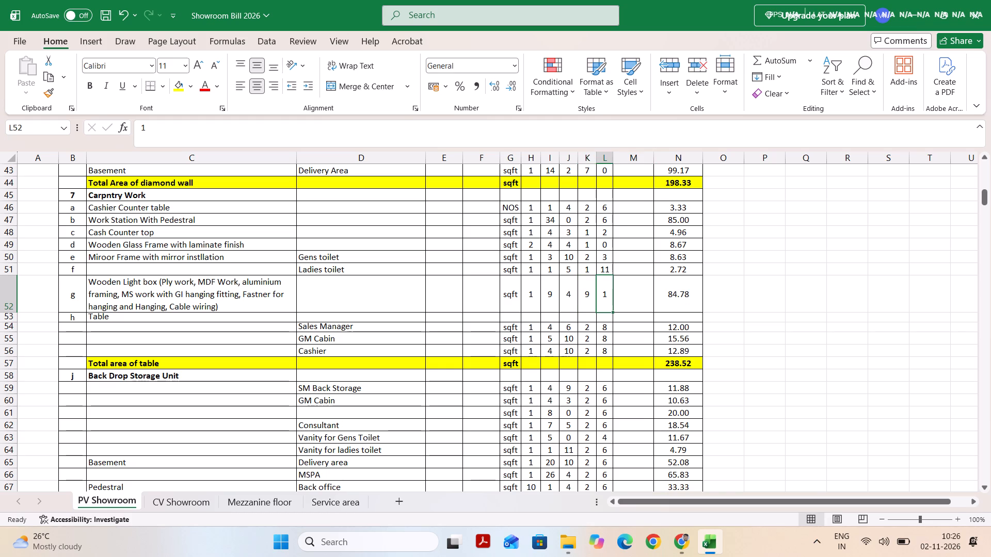
{"action": "key", "text": "2"}
{"action": "key", "text": "Tab"}
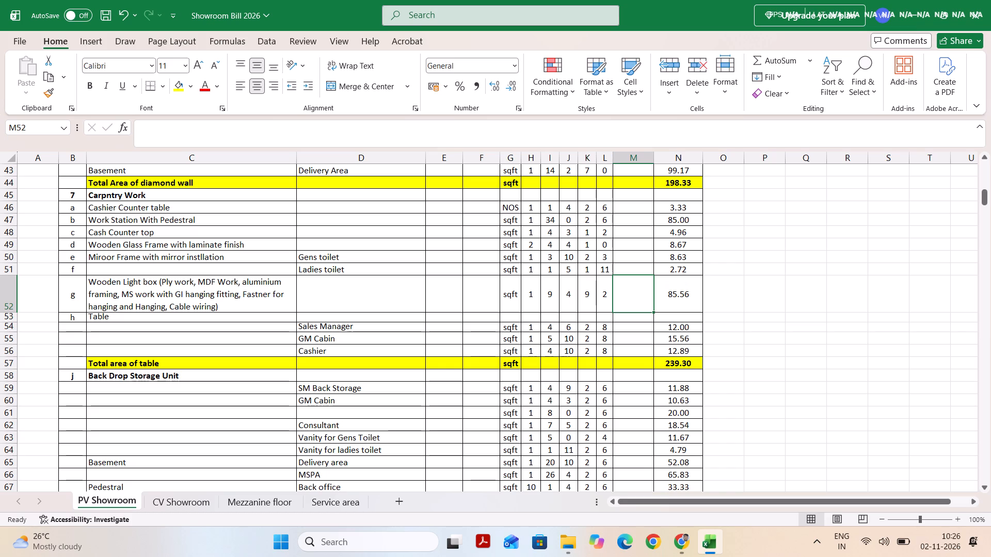
Set the Wooden Light box entry's quantity to 8 and save the workbook.
{"action": "key", "text": "shift+Tab"}
{"action": "key", "text": "shift+Tab"}
{"action": "key", "text": "shift+Tab"}
{"action": "key", "text": "shift+Tab"}
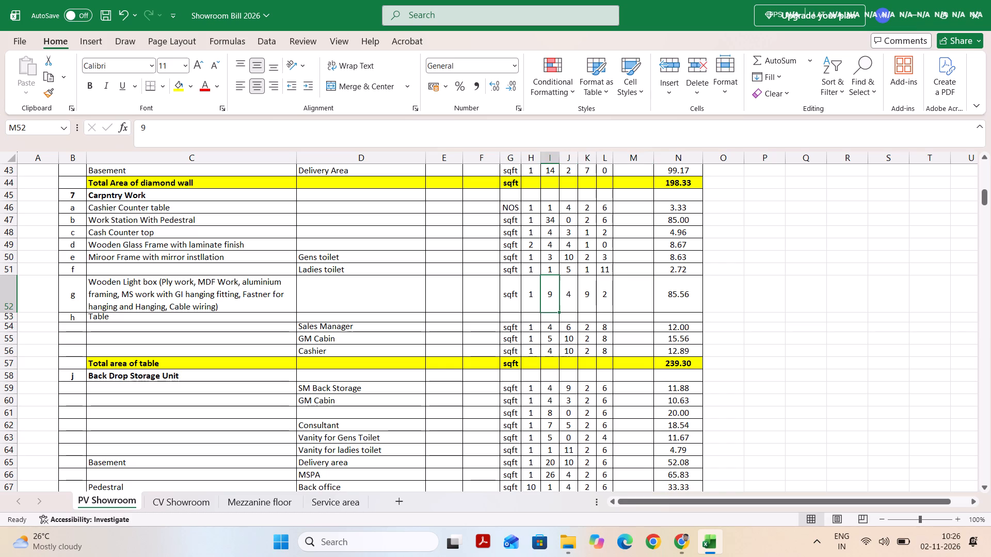
{"action": "key", "text": "shift+Tab"}
{"action": "key", "text": "8"}
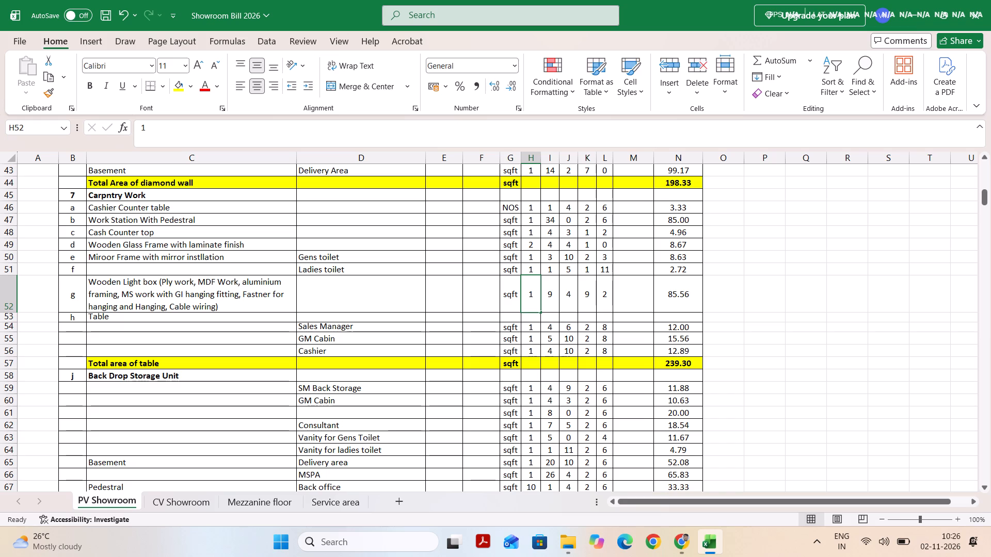
{"action": "key", "text": "Tab"}
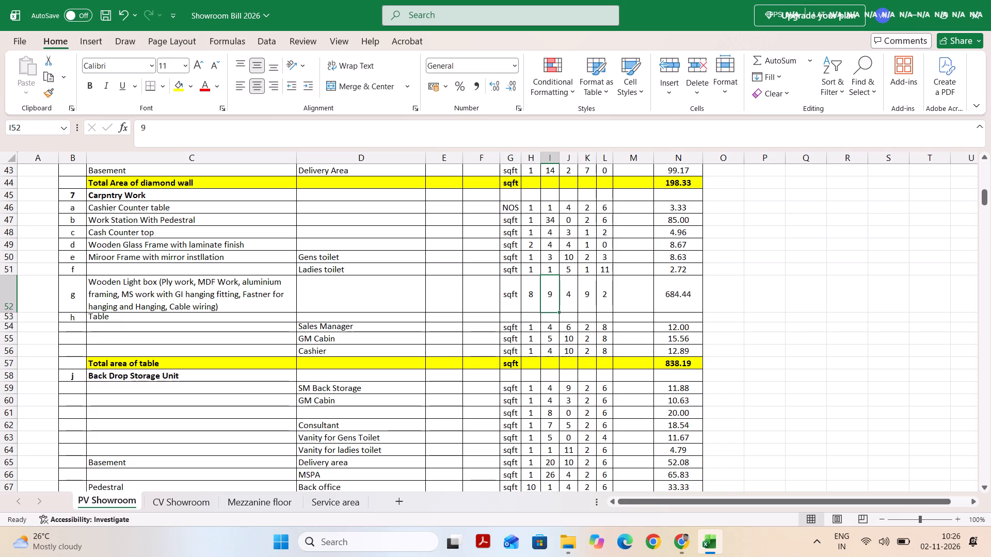
{"action": "key", "text": "ctrl+s"}
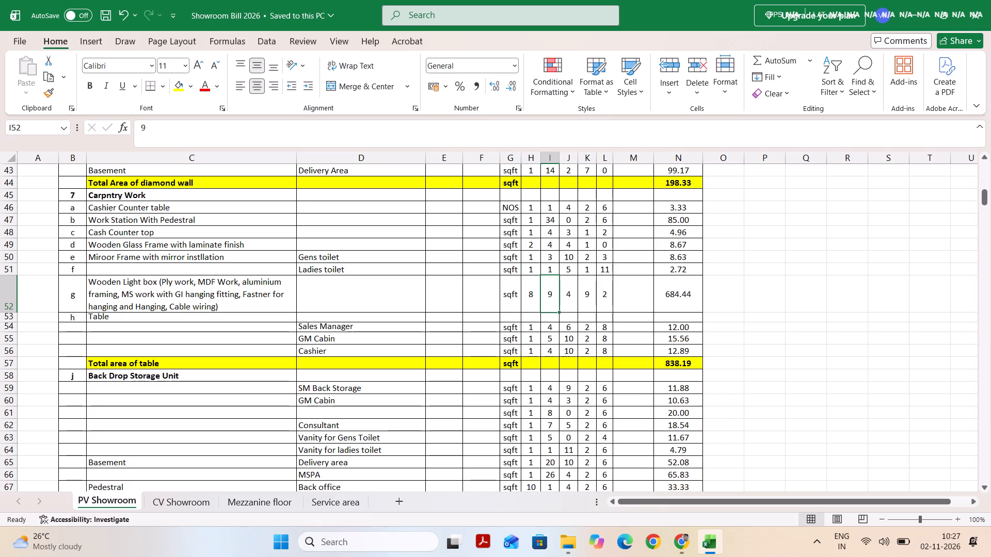
Auto-fit the height of row 53, the Table heading row below the Wooden Light box entry.
{"action": "scroll", "coordinate": [453, 435], "scroll_direction": "down", "scroll_amount": 1}
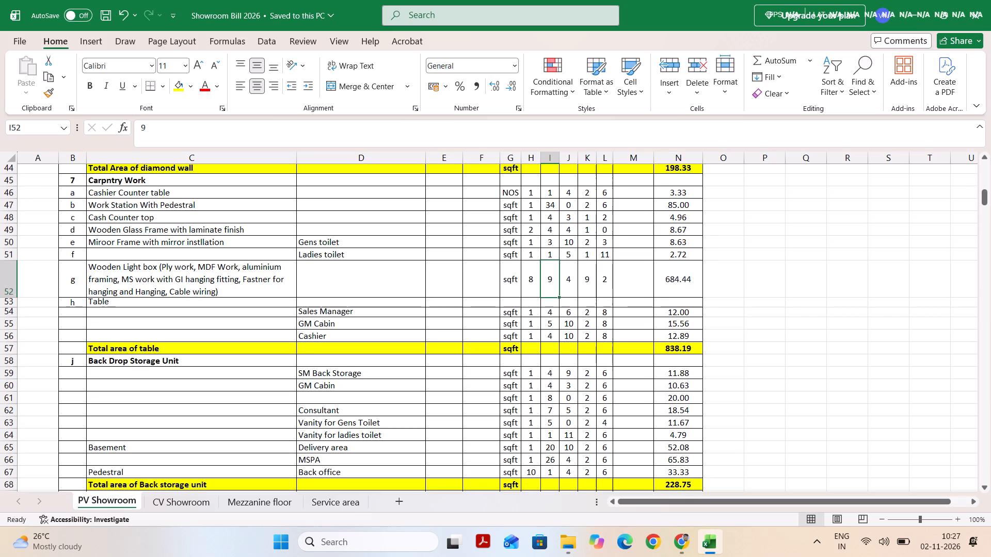
{"action": "scroll", "coordinate": [453, 435], "scroll_direction": "down", "scroll_amount": 1}
{"action": "double_click", "coordinate": [2, 308]}
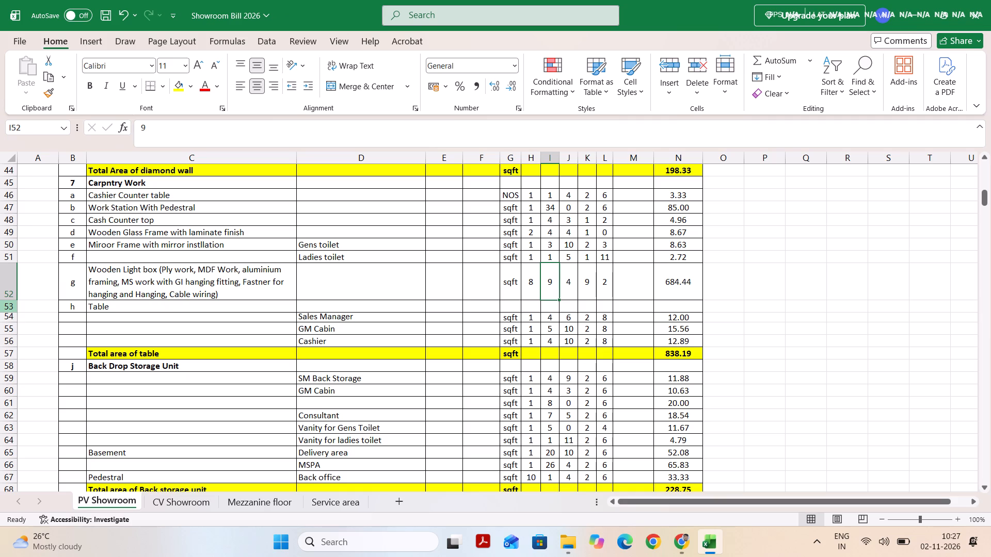
Review the Back Drop Storage Unit, Overhead Storage and Wallpaper measurements on the PV Showroom sheet.
{"action": "scroll", "coordinate": [356, 384], "scroll_direction": "down", "scroll_amount": 1}
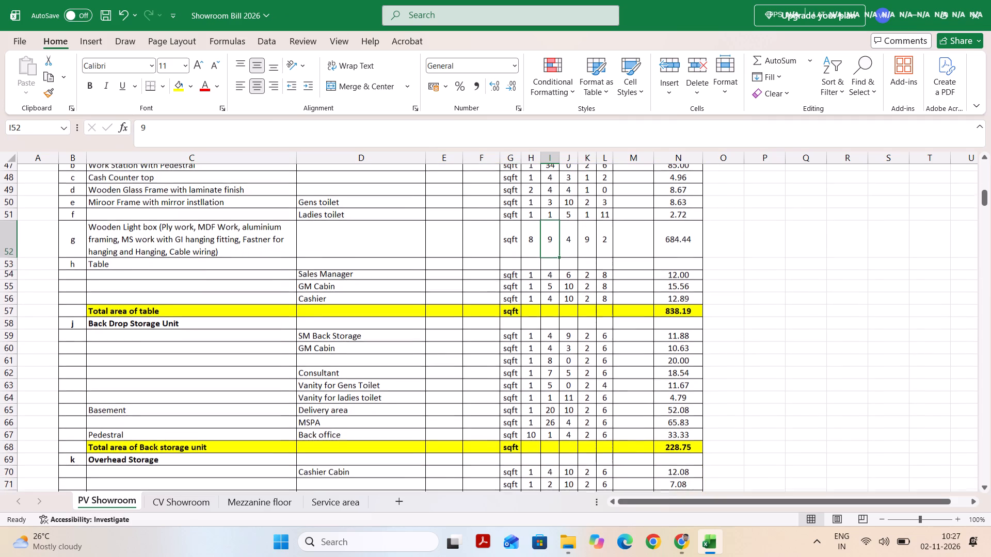
{"action": "scroll", "coordinate": [356, 384], "scroll_direction": "down", "scroll_amount": 2}
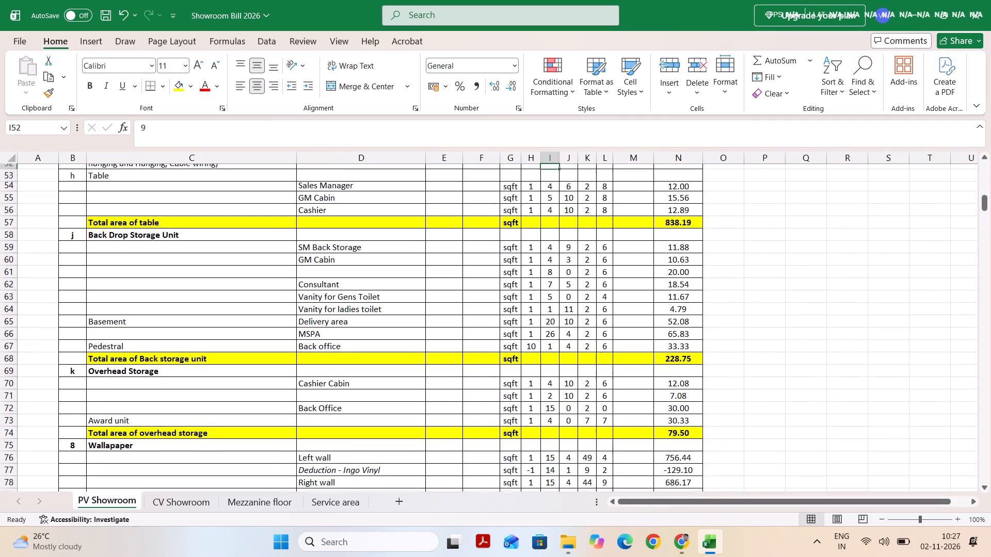
{"action": "scroll", "coordinate": [356, 384], "scroll_direction": "down", "scroll_amount": 2}
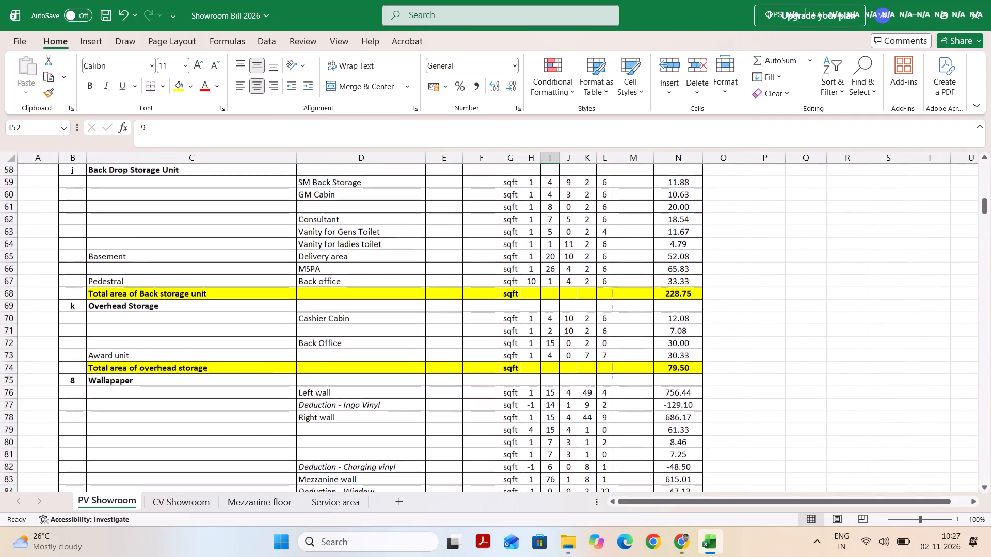
{"action": "scroll", "coordinate": [321, 358], "scroll_direction": "down", "scroll_amount": 1}
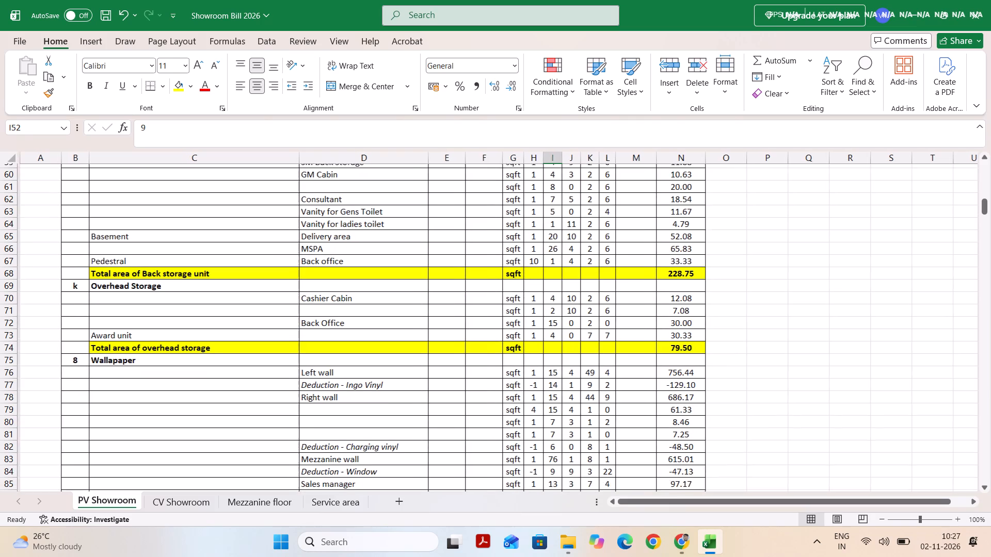
{"action": "scroll", "coordinate": [321, 358], "scroll_direction": "down", "scroll_amount": 1}
{"action": "scroll", "coordinate": [423, 379], "scroll_direction": "down", "scroll_amount": 1}
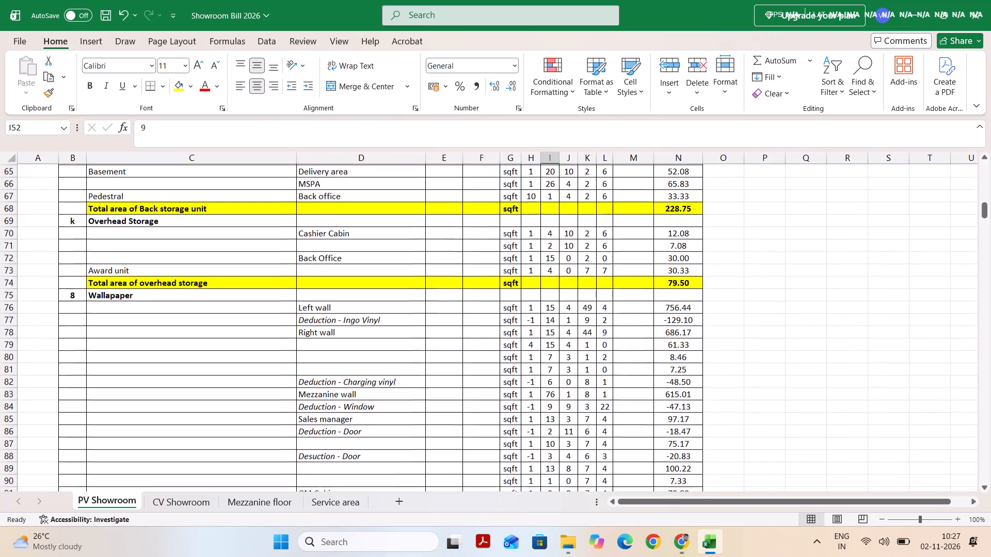
{"action": "scroll", "coordinate": [423, 379], "scroll_direction": "down", "scroll_amount": 4}
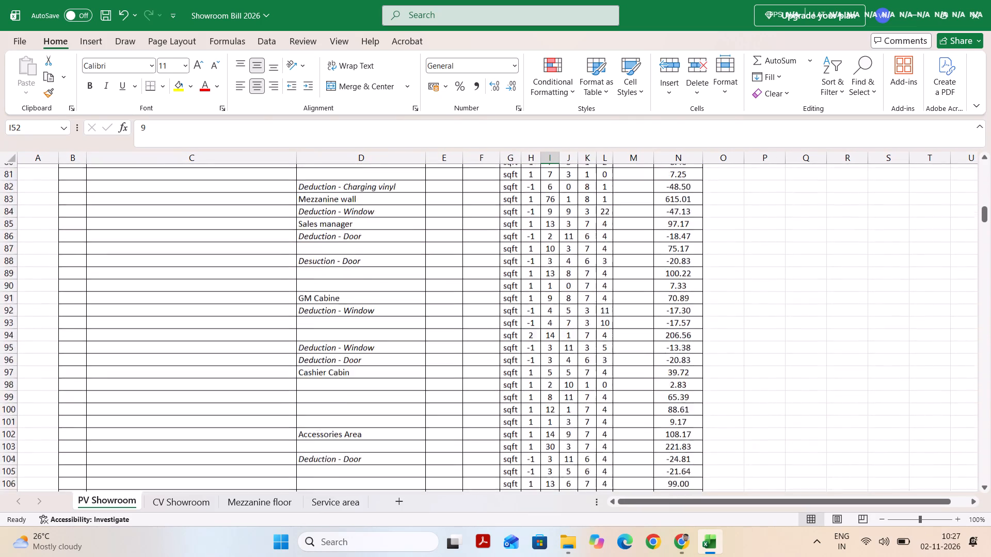
{"action": "scroll", "coordinate": [423, 379], "scroll_direction": "down", "scroll_amount": 4}
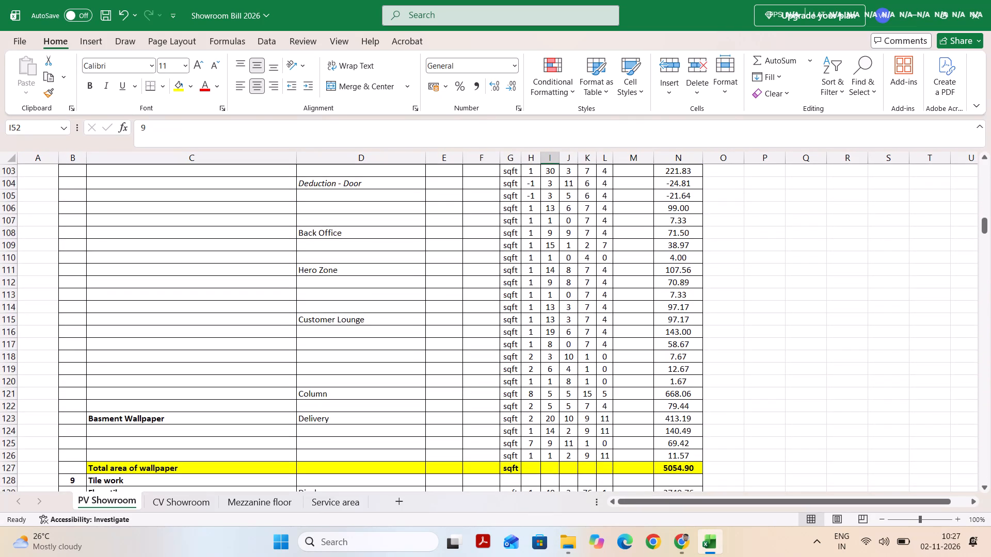
{"action": "scroll", "coordinate": [423, 379], "scroll_direction": "down", "scroll_amount": 2}
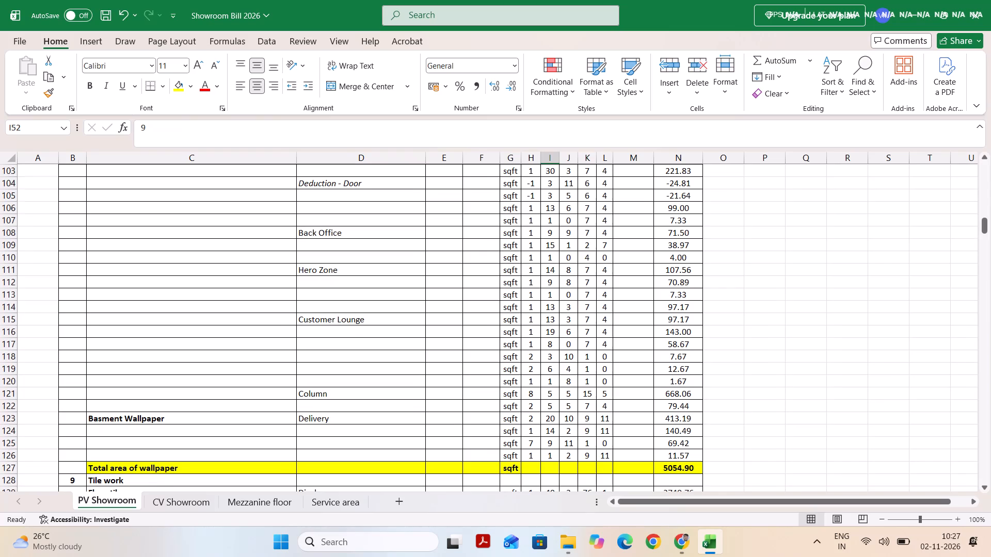
Check the Tile work section's floor tile, wall tile and basement measurements through to the tile total.
{"action": "scroll", "coordinate": [423, 379], "scroll_direction": "down", "scroll_amount": 2}
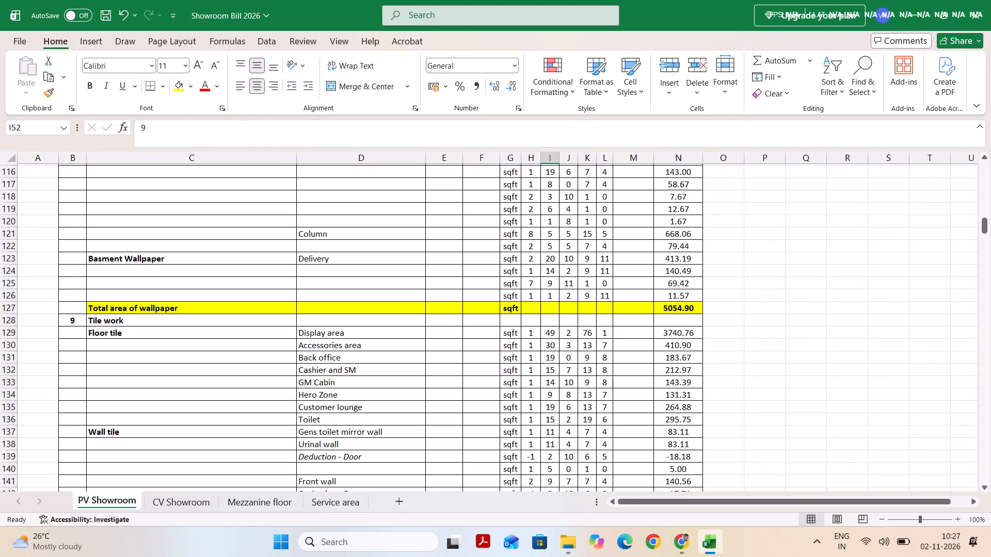
{"action": "scroll", "coordinate": [423, 379], "scroll_direction": "down", "scroll_amount": 1}
{"action": "scroll", "coordinate": [423, 379], "scroll_direction": "up", "scroll_amount": 2}
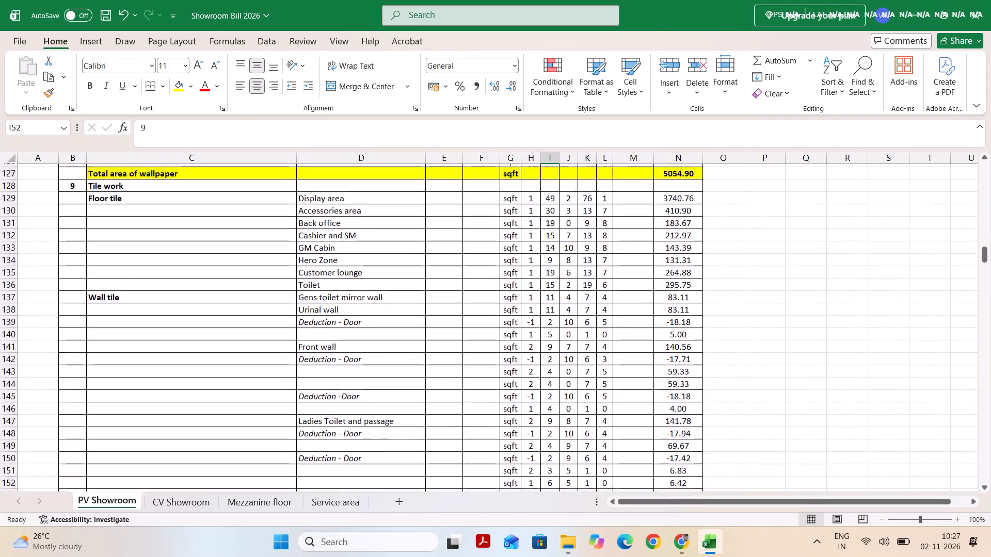
{"action": "scroll", "coordinate": [423, 379], "scroll_direction": "up", "scroll_amount": 2}
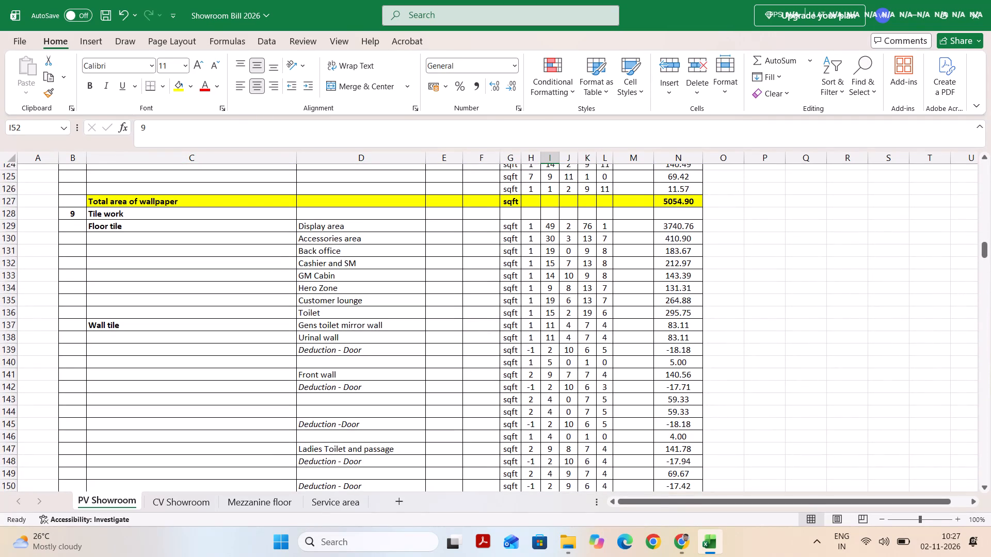
{"action": "scroll", "coordinate": [423, 379], "scroll_direction": "up", "scroll_amount": 3}
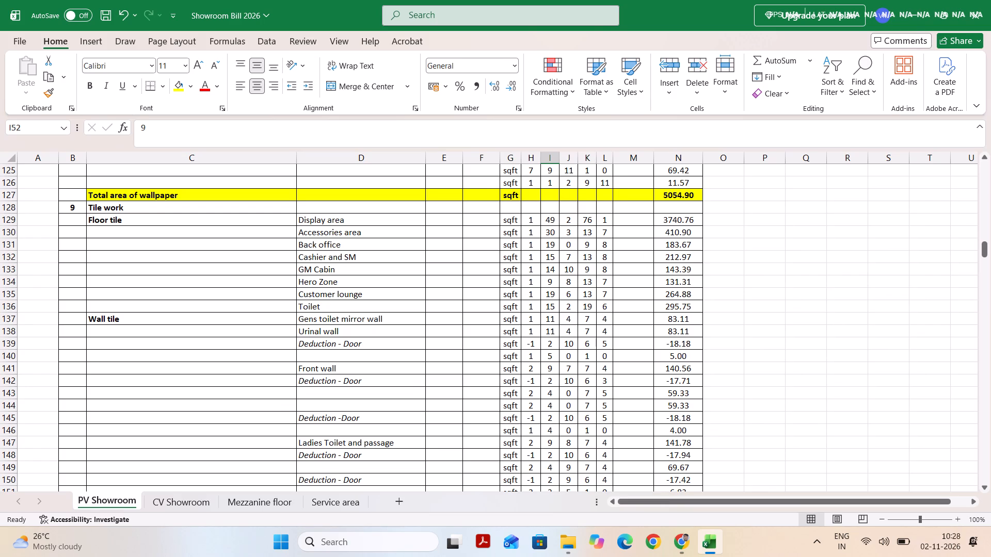
{"action": "scroll", "coordinate": [423, 379], "scroll_direction": "right", "scroll_amount": 1}
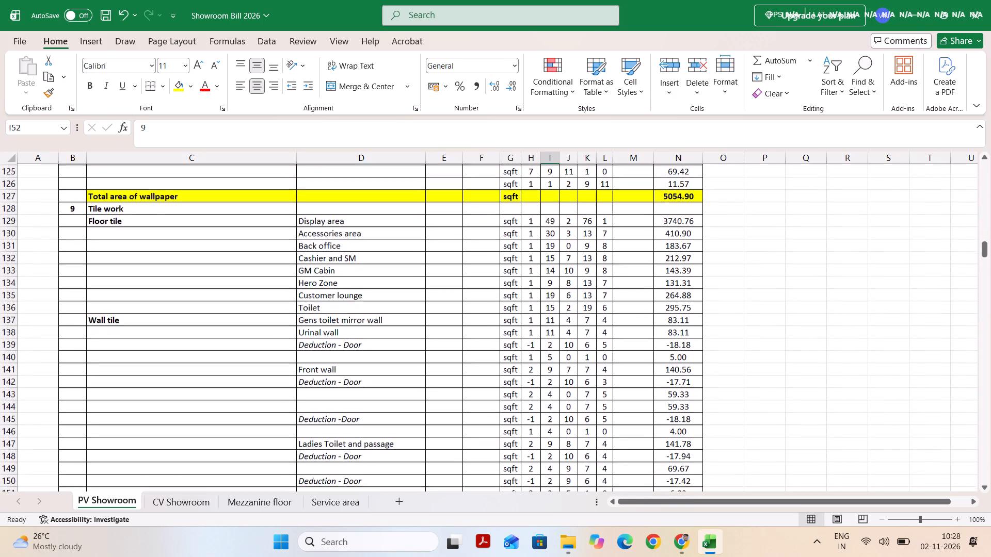
{"action": "scroll", "coordinate": [423, 379], "scroll_direction": "right", "scroll_amount": 1}
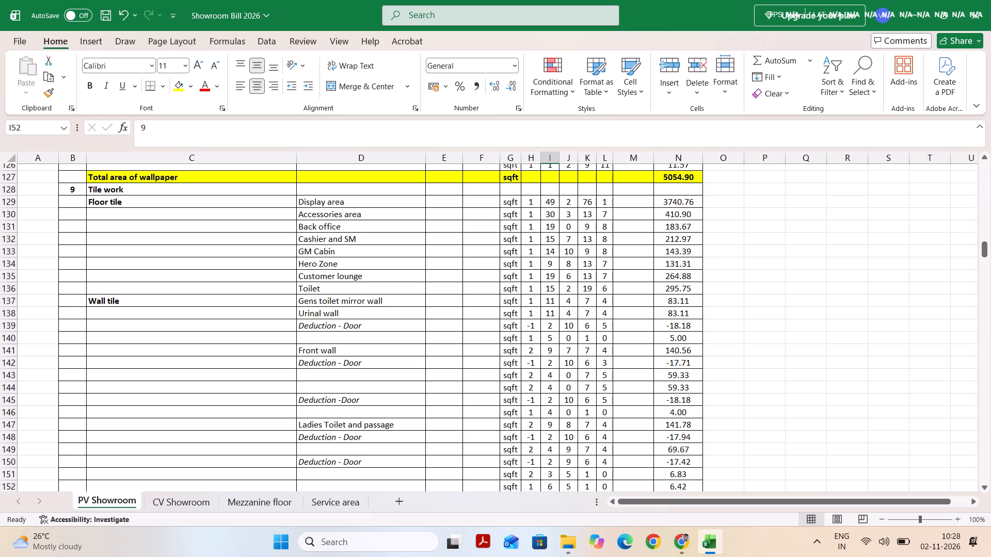
{"action": "scroll", "coordinate": [423, 379], "scroll_direction": "right", "scroll_amount": 1}
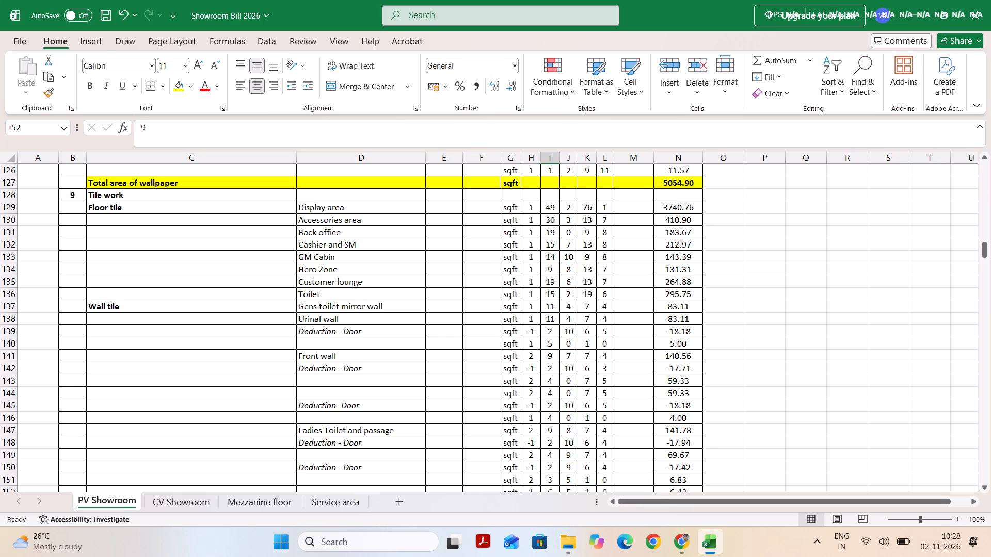
{"action": "scroll", "coordinate": [423, 379], "scroll_direction": "down", "scroll_amount": 1}
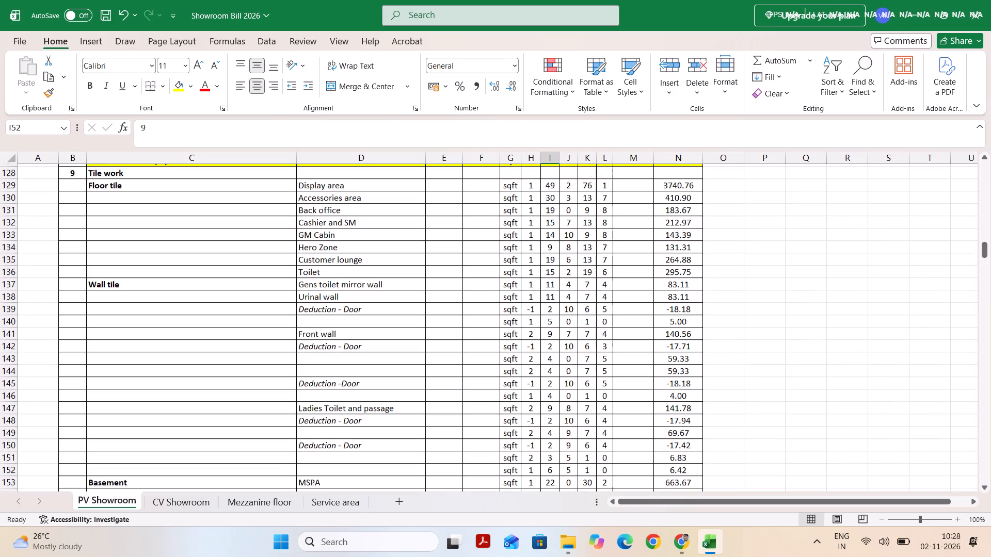
{"action": "scroll", "coordinate": [423, 379], "scroll_direction": "down", "scroll_amount": 3}
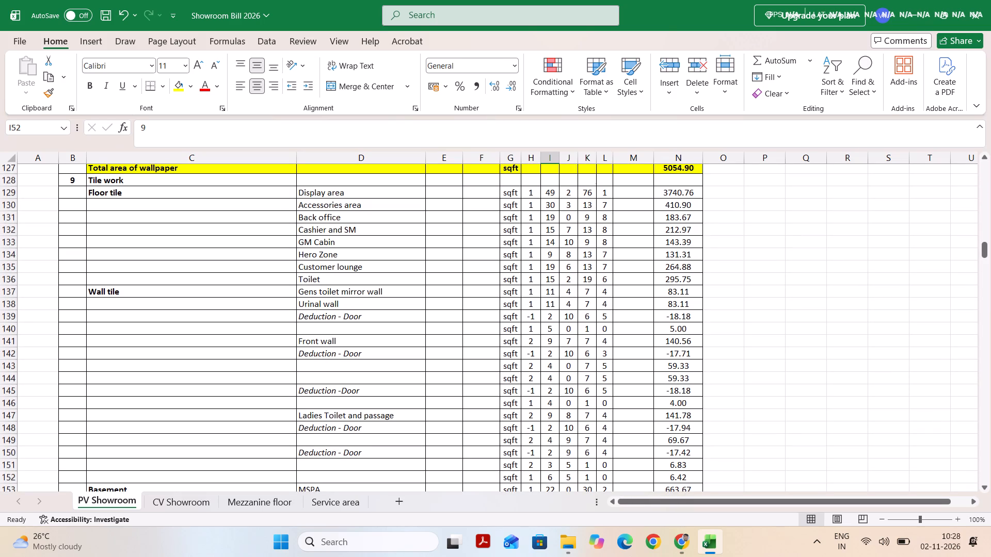
{"action": "scroll", "coordinate": [423, 379], "scroll_direction": "down", "scroll_amount": 1}
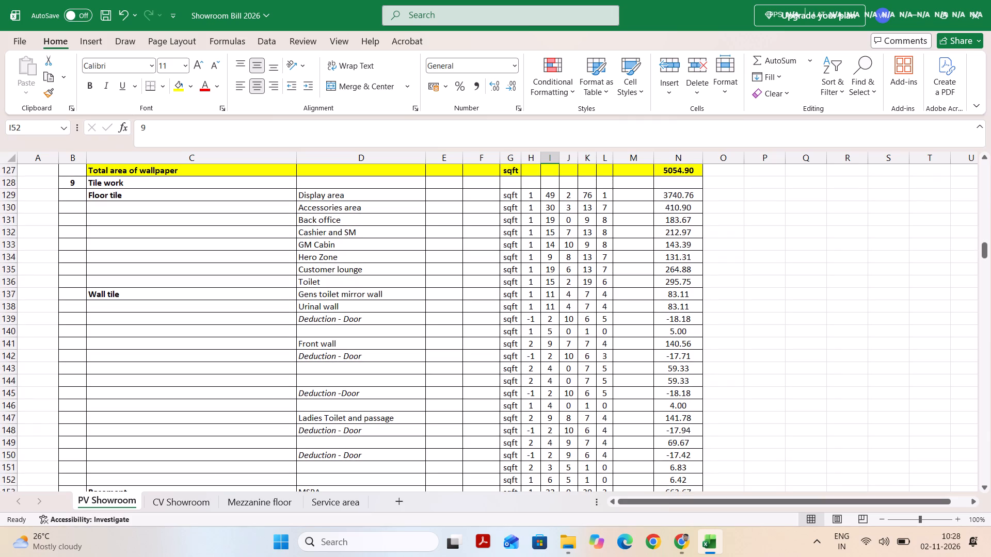
{"action": "scroll", "coordinate": [423, 379], "scroll_direction": "down", "scroll_amount": 4}
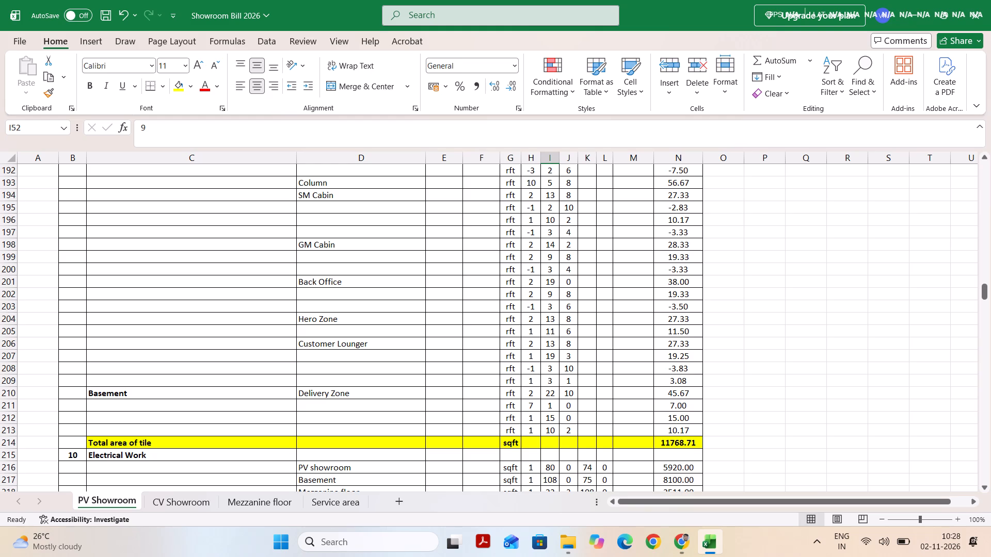
Review the Electrical Work and Single Item entries down to the first Putty + Primer + Paint rows of Paint Work.
{"action": "scroll", "coordinate": [423, 379], "scroll_direction": "down", "scroll_amount": 2}
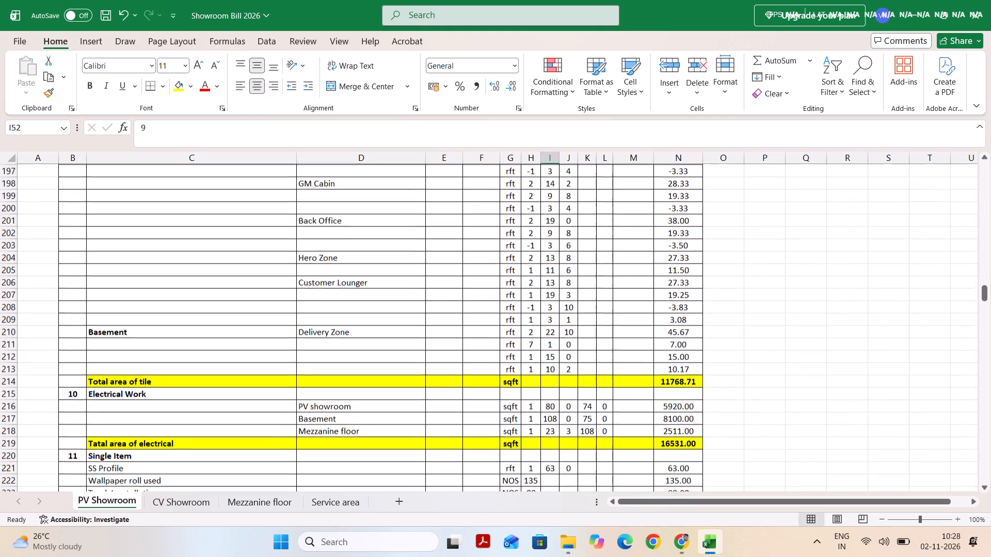
{"action": "scroll", "coordinate": [423, 379], "scroll_direction": "down", "scroll_amount": 2}
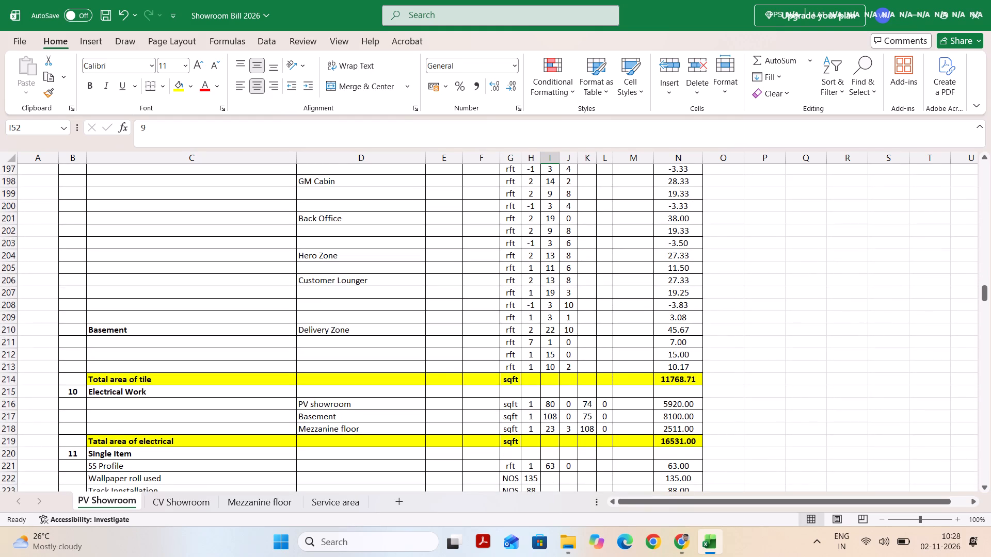
{"action": "scroll", "coordinate": [423, 379], "scroll_direction": "down", "scroll_amount": 2}
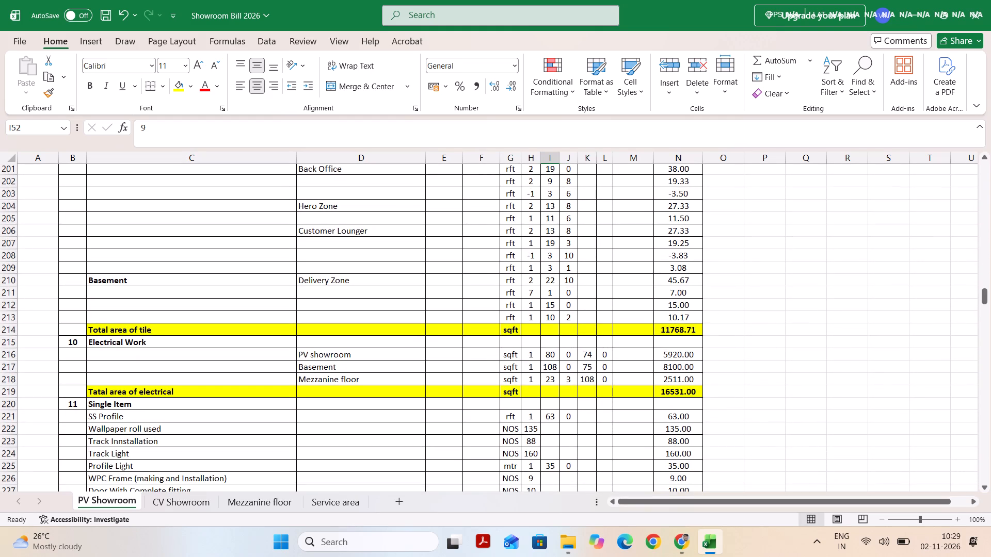
{"action": "scroll", "coordinate": [423, 379], "scroll_direction": "down", "scroll_amount": 2}
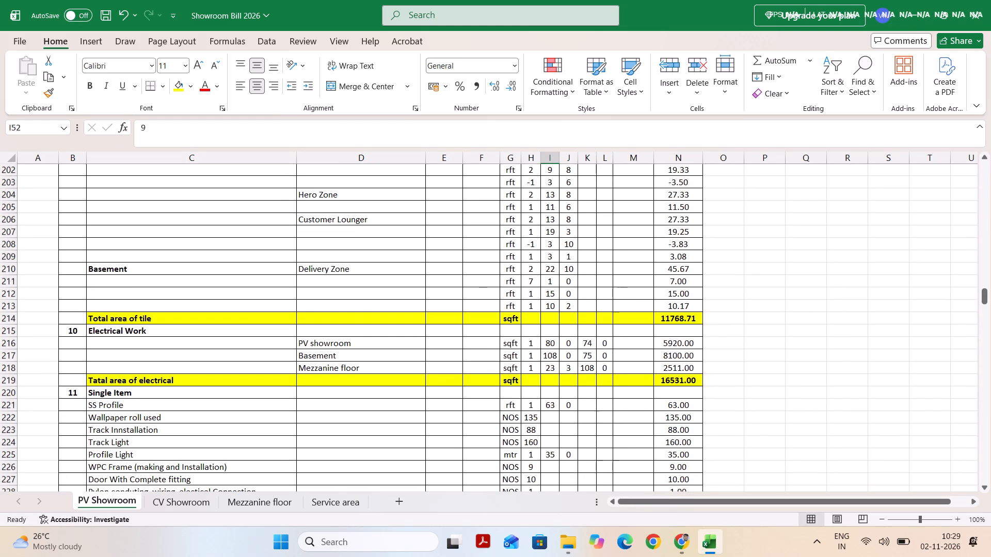
{"action": "scroll", "coordinate": [423, 379], "scroll_direction": "down", "scroll_amount": 1}
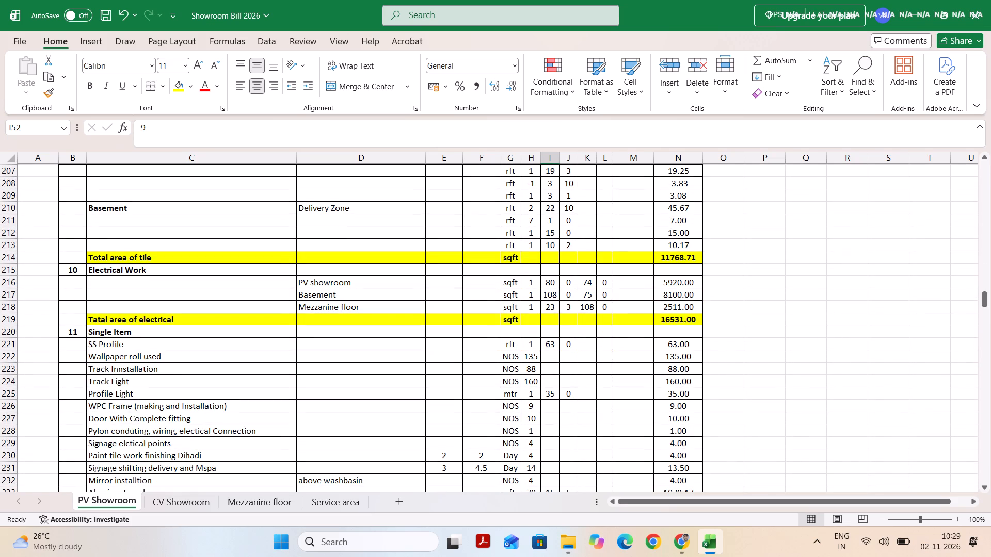
{"action": "scroll", "coordinate": [423, 379], "scroll_direction": "down", "scroll_amount": 1}
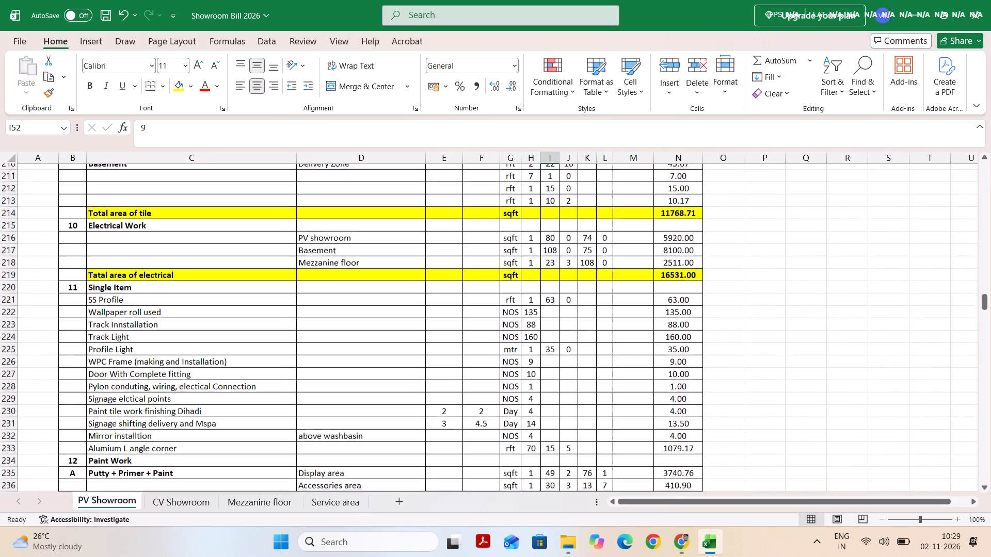
{"action": "scroll", "coordinate": [423, 379], "scroll_direction": "down", "scroll_amount": 1}
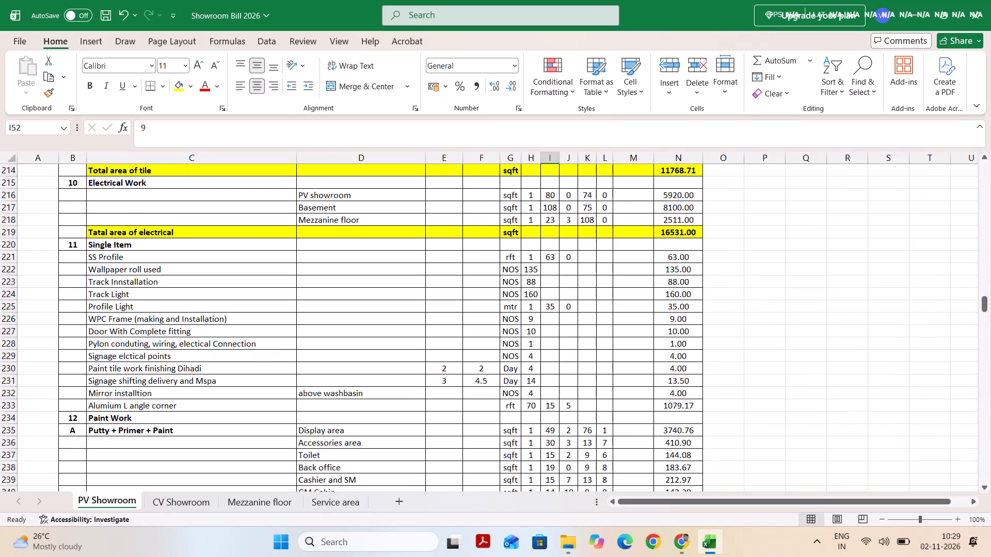
{"action": "scroll", "coordinate": [423, 379], "scroll_direction": "down", "scroll_amount": 2}
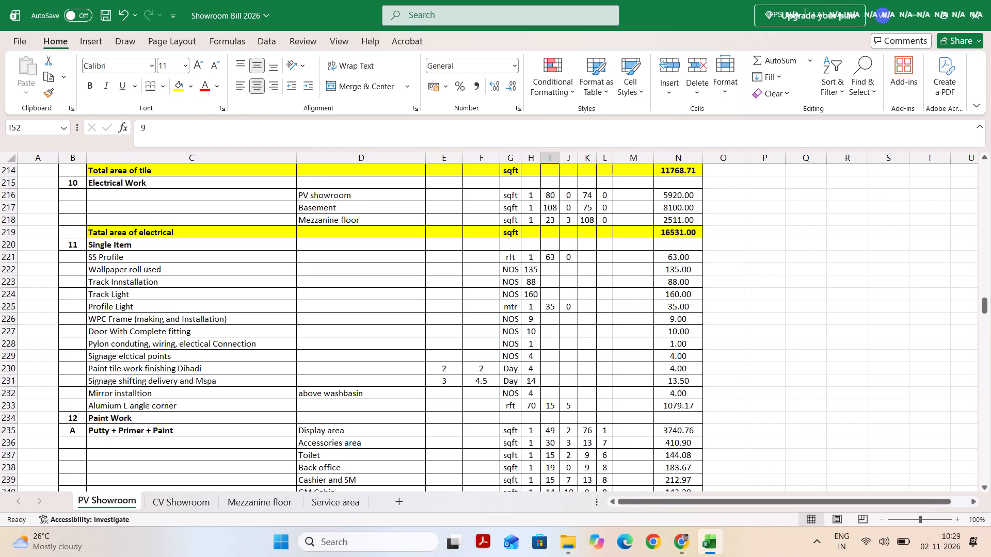
{"action": "scroll", "coordinate": [423, 379], "scroll_direction": "down", "scroll_amount": 1}
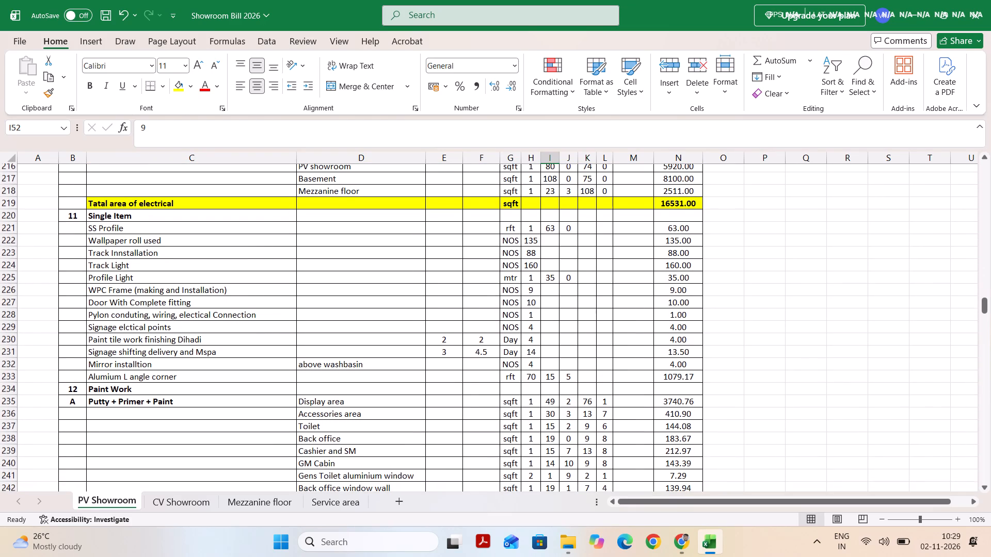
{"action": "scroll", "coordinate": [423, 379], "scroll_direction": "down", "scroll_amount": 1}
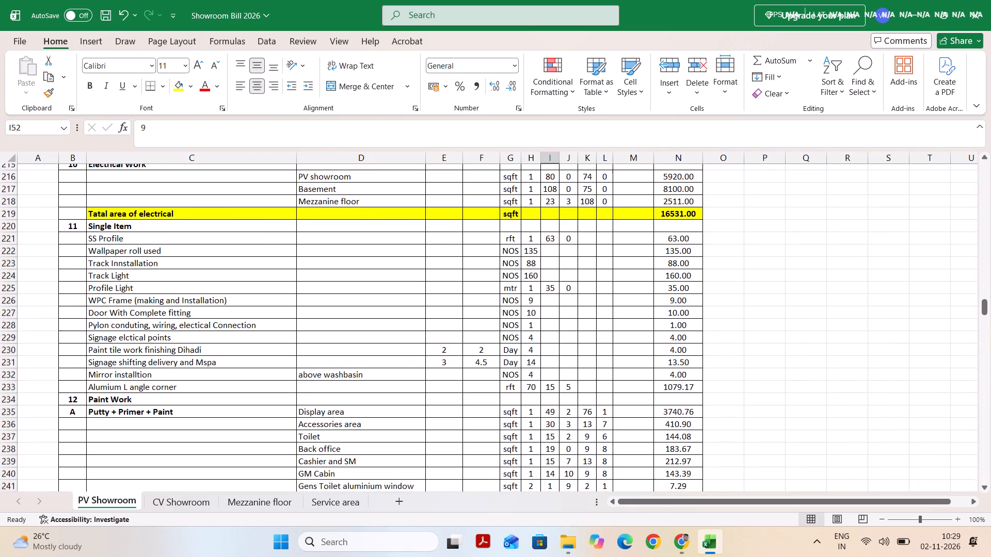
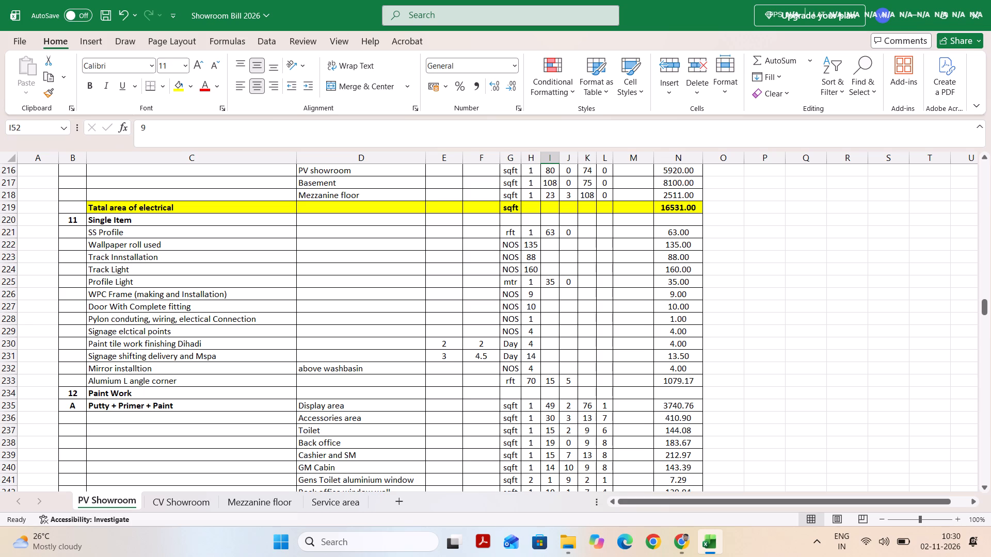
Recheck the Electrical Work and Single Item entries against the end of the tile section above them.
{"action": "scroll", "coordinate": [430, 398], "scroll_direction": "up", "scroll_amount": 2}
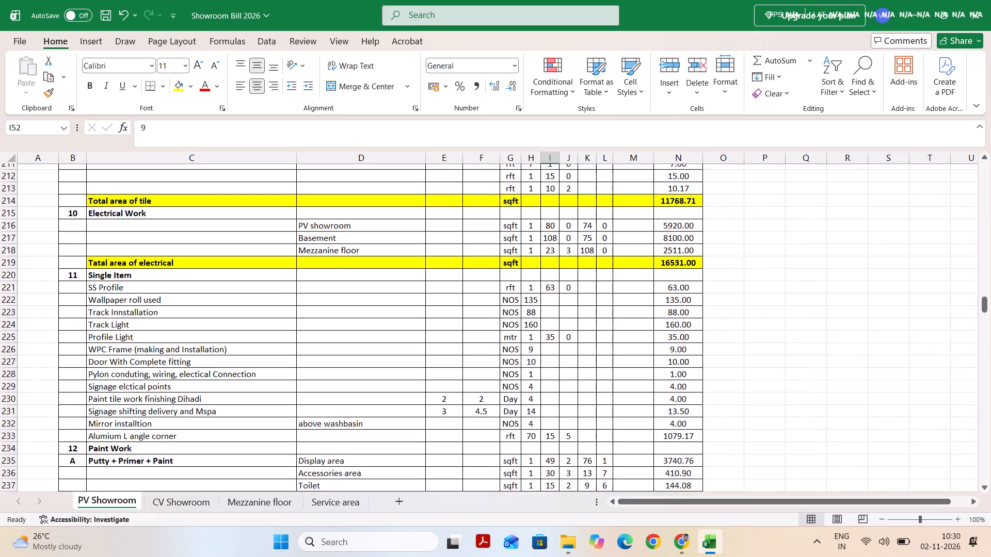
{"action": "scroll", "coordinate": [430, 398], "scroll_direction": "up", "scroll_amount": 1}
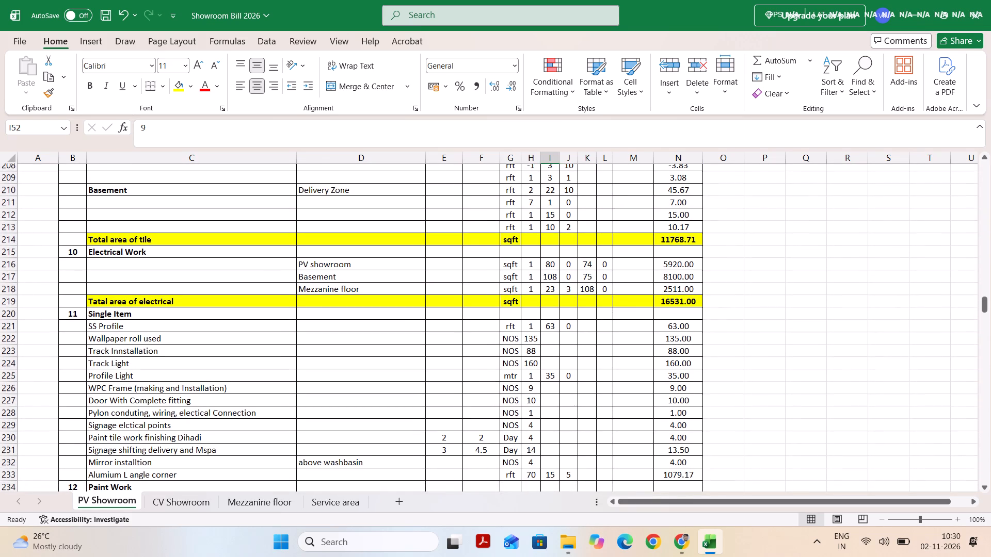
{"action": "scroll", "coordinate": [430, 398], "scroll_direction": "up", "scroll_amount": 1}
{"action": "scroll", "coordinate": [430, 398], "scroll_direction": "down", "scroll_amount": 2}
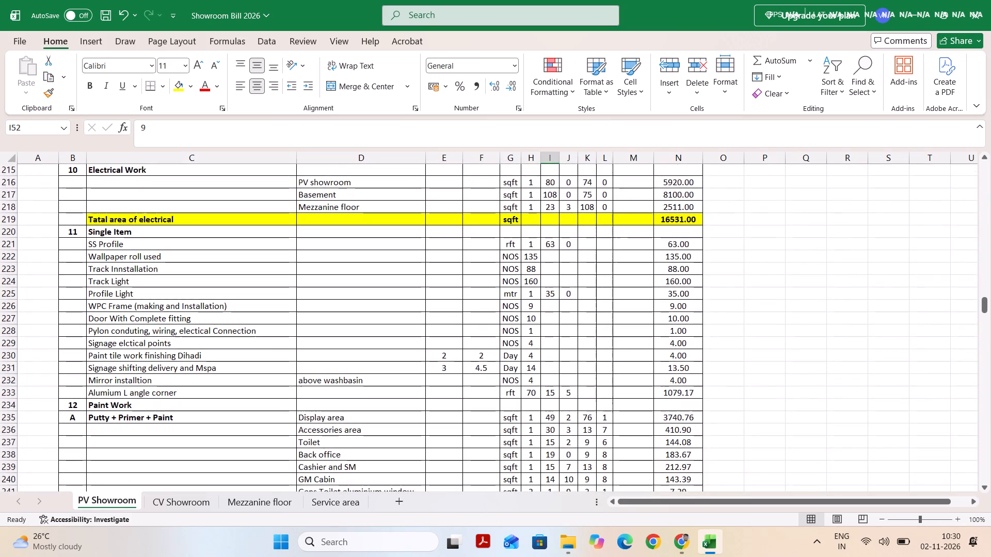
Review the Paint Work measurements from the Putty + Primer + Paint rows through Ceilling Paint to the Wall Paint cabin rows.
{"action": "scroll", "coordinate": [430, 398], "scroll_direction": "down", "scroll_amount": 2}
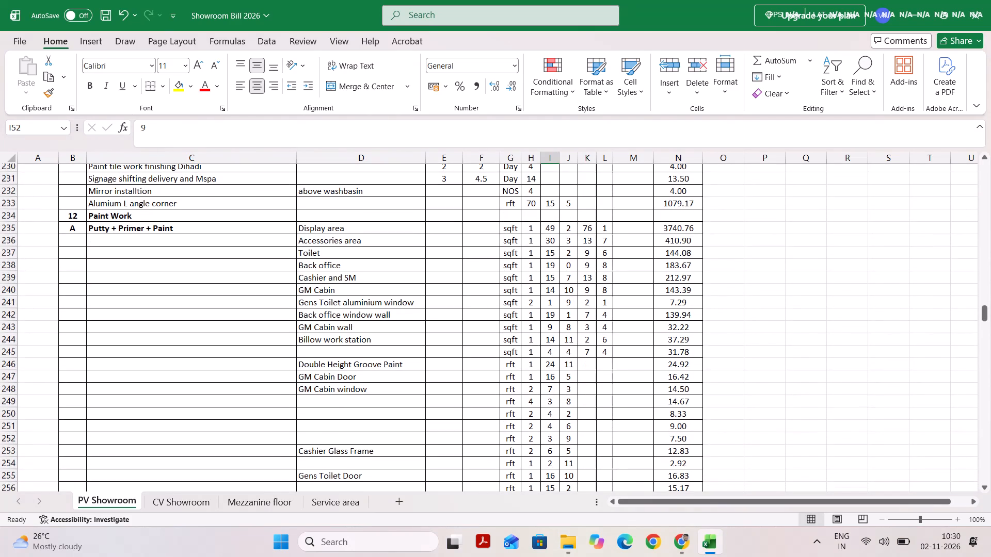
{"action": "scroll", "coordinate": [430, 398], "scroll_direction": "down", "scroll_amount": 2}
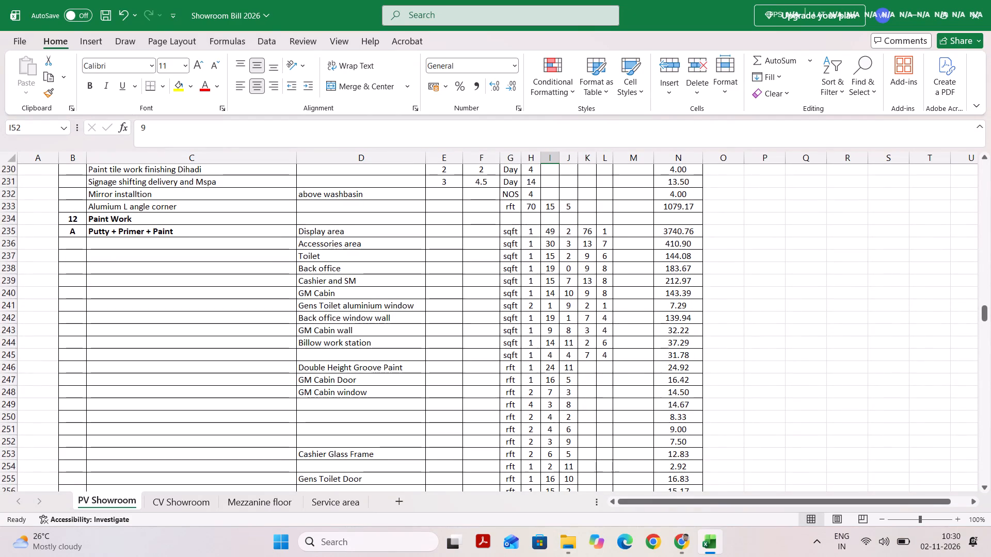
{"action": "scroll", "coordinate": [430, 398], "scroll_direction": "down", "scroll_amount": 3}
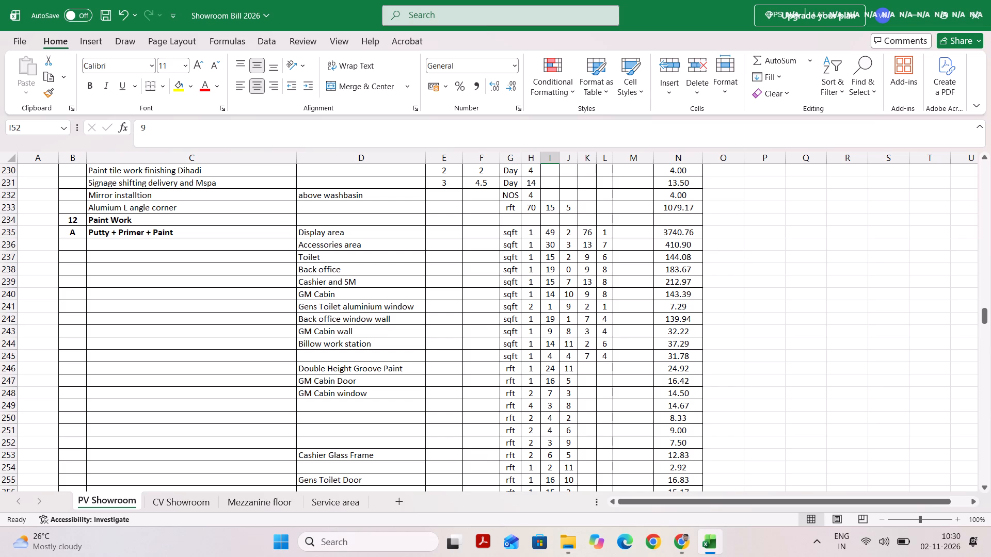
{"action": "scroll", "coordinate": [430, 398], "scroll_direction": "down", "scroll_amount": 1}
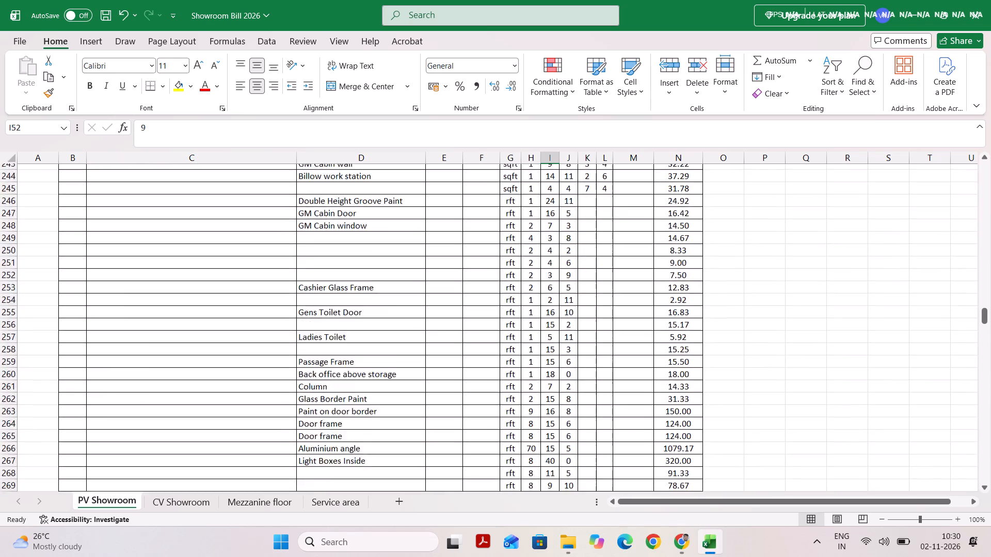
{"action": "scroll", "coordinate": [430, 398], "scroll_direction": "down", "scroll_amount": 1}
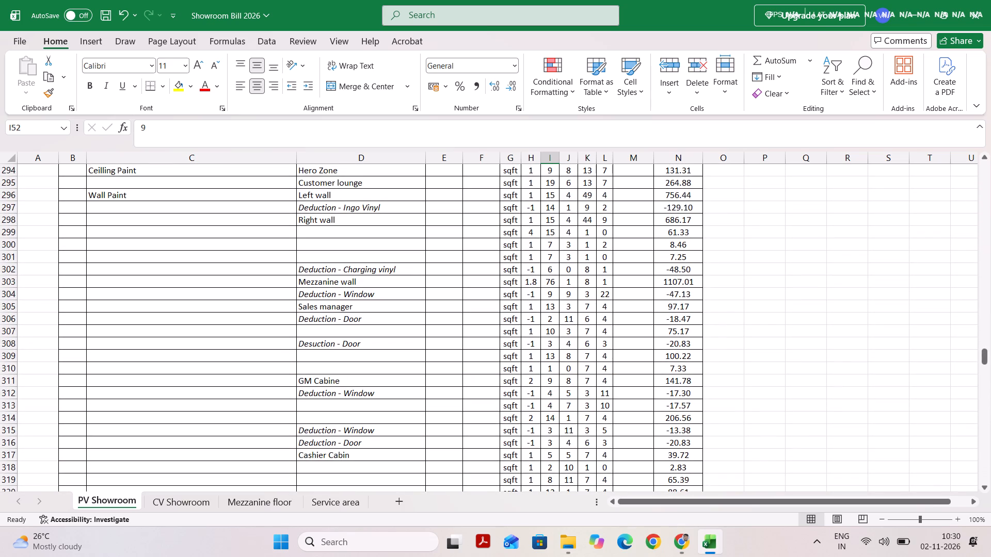
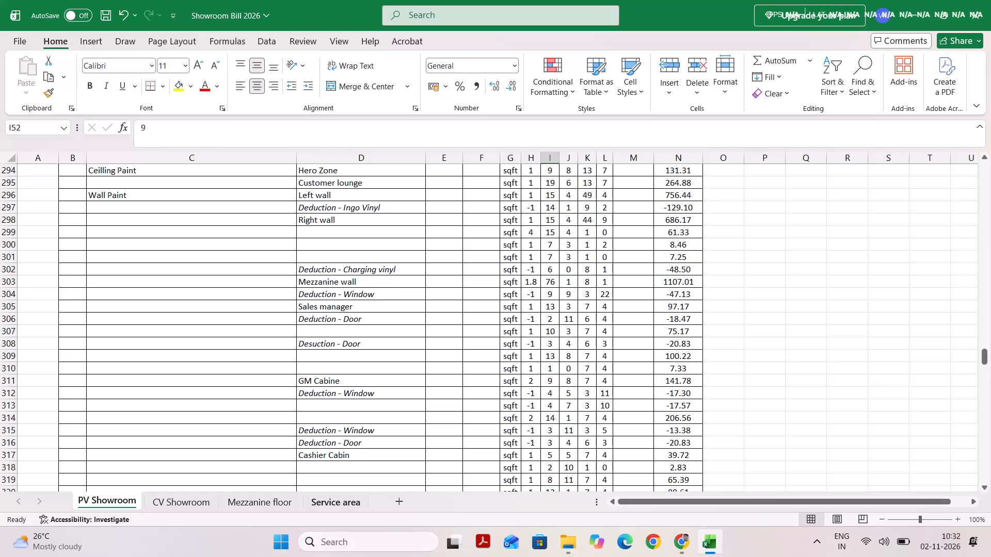
Review the measurements from the end of Primer Work through ACP Work and Alumium window to the Glass Installation and Granite Work rows.
{"action": "scroll", "coordinate": [351, 395], "scroll_direction": "down", "scroll_amount": 7}
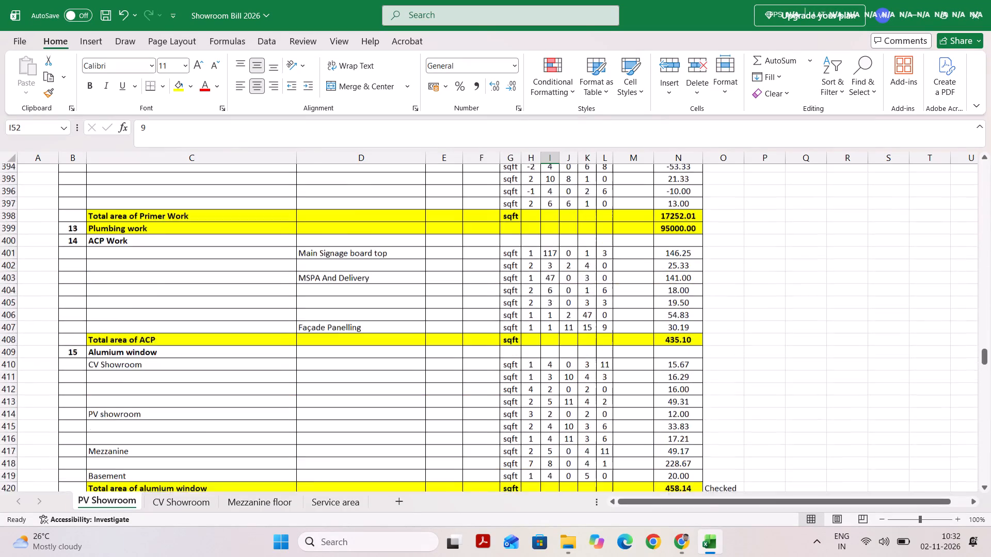
{"action": "scroll", "coordinate": [351, 395], "scroll_direction": "up", "scroll_amount": 1}
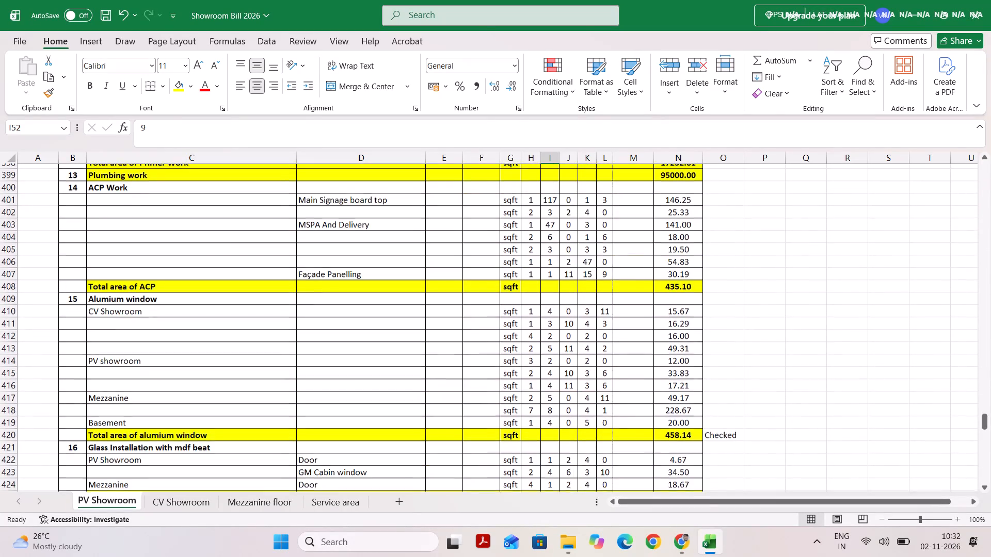
{"action": "scroll", "coordinate": [351, 395], "scroll_direction": "down", "scroll_amount": 2}
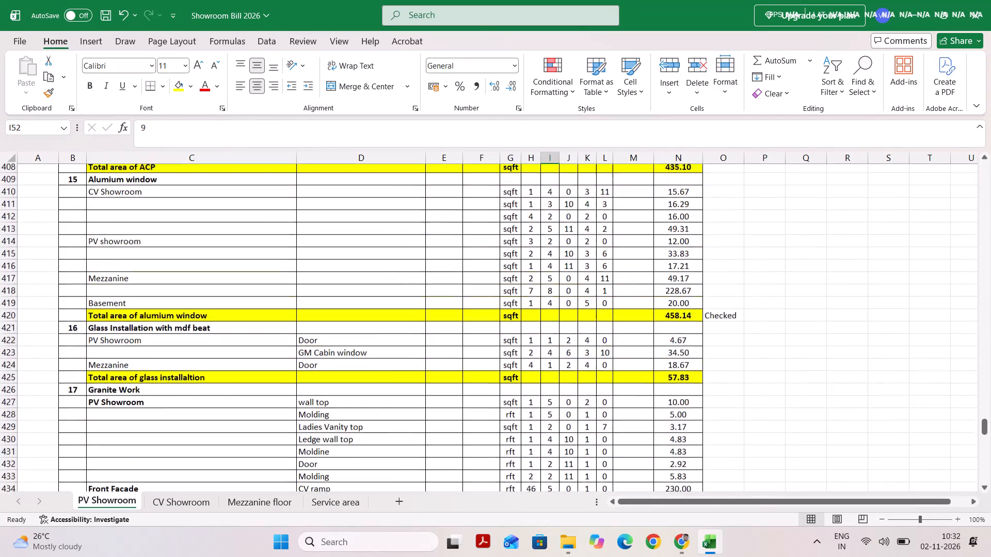
{"action": "scroll", "coordinate": [351, 395], "scroll_direction": "up", "scroll_amount": 1}
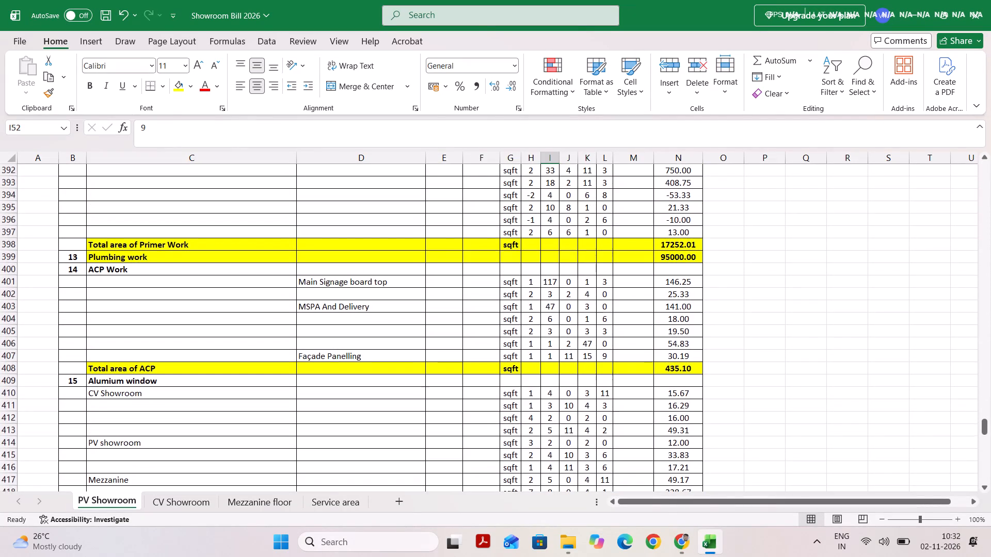
{"action": "scroll", "coordinate": [351, 395], "scroll_direction": "up", "scroll_amount": 1}
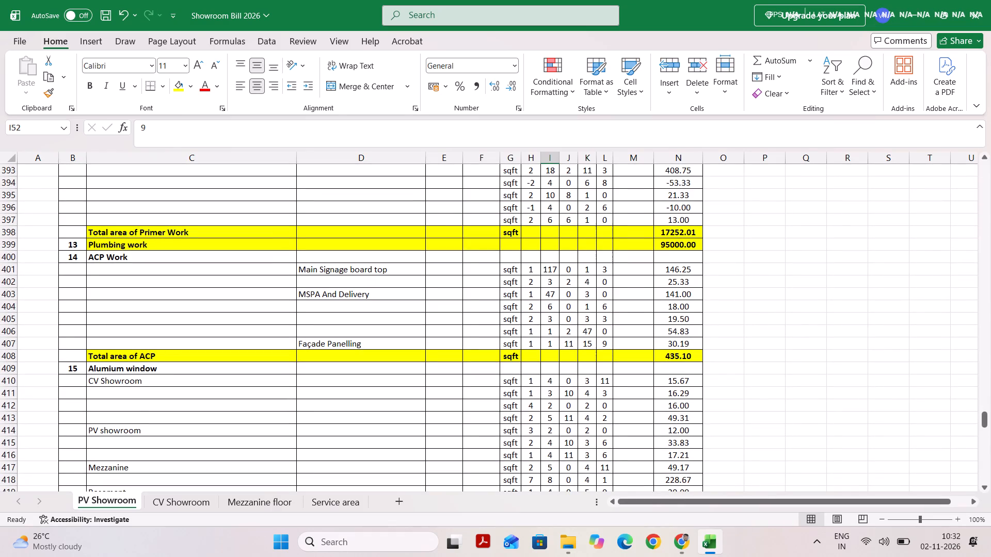
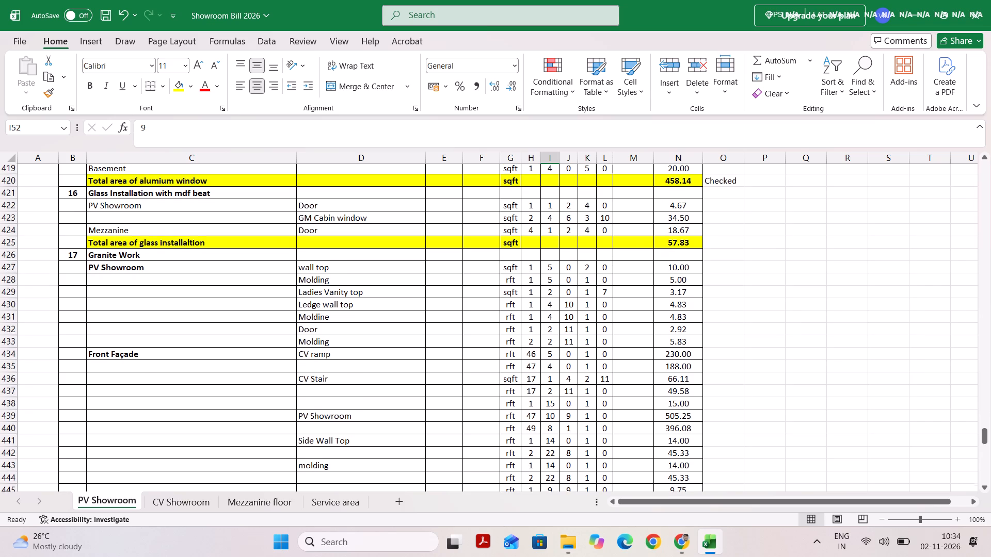
Review the PV Showroom measurements from Granite Work through Cable and Extra work, rechecking back up to the Glass Installation rows.
{"action": "scroll", "coordinate": [351, 395], "scroll_direction": "down", "scroll_amount": 1}
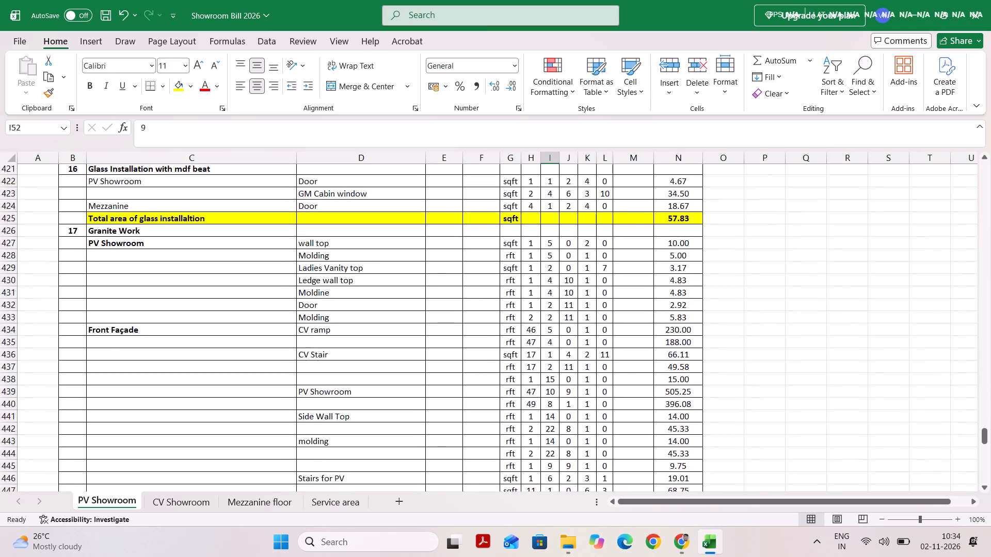
{"action": "scroll", "coordinate": [351, 395], "scroll_direction": "down", "scroll_amount": 4}
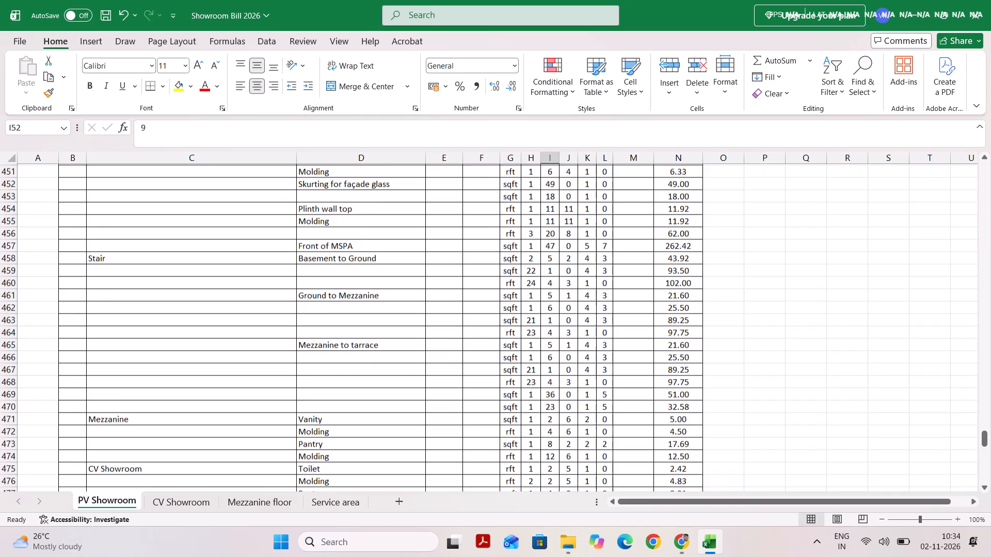
{"action": "scroll", "coordinate": [351, 395], "scroll_direction": "down", "scroll_amount": 3}
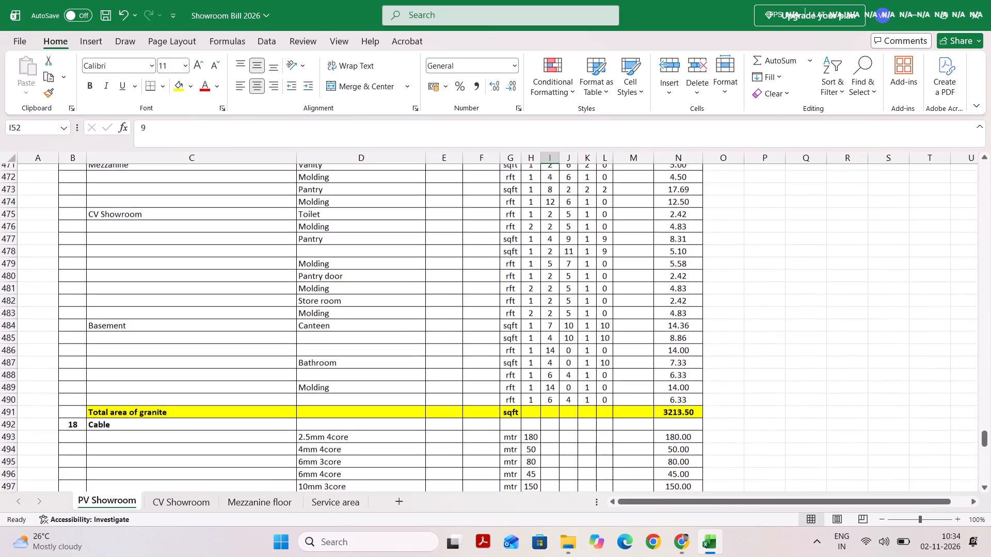
{"action": "scroll", "coordinate": [351, 395], "scroll_direction": "down", "scroll_amount": 2}
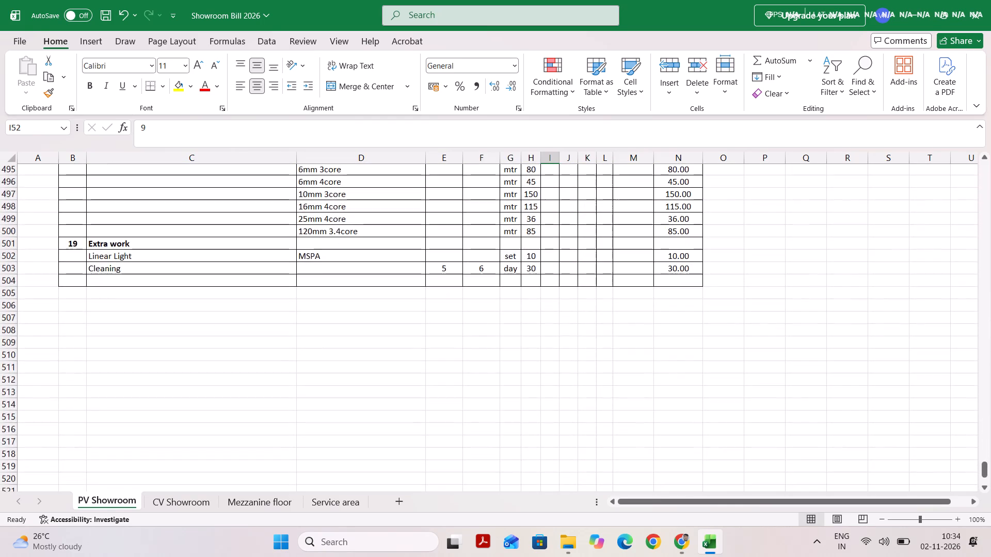
{"action": "scroll", "coordinate": [351, 395], "scroll_direction": "down", "scroll_amount": 1}
{"action": "scroll", "coordinate": [351, 395], "scroll_direction": "up", "scroll_amount": 2}
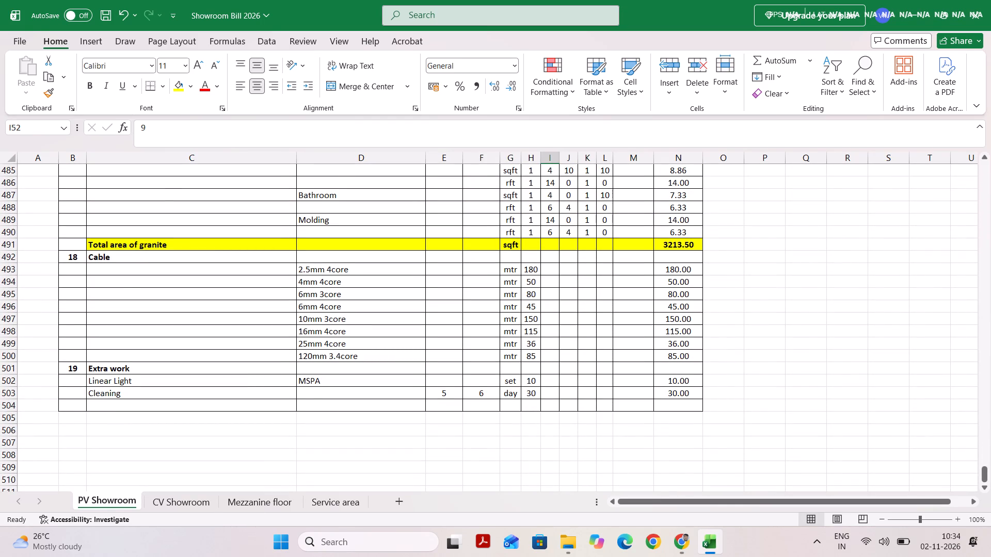
{"action": "scroll", "coordinate": [180, 407], "scroll_direction": "up", "scroll_amount": 3}
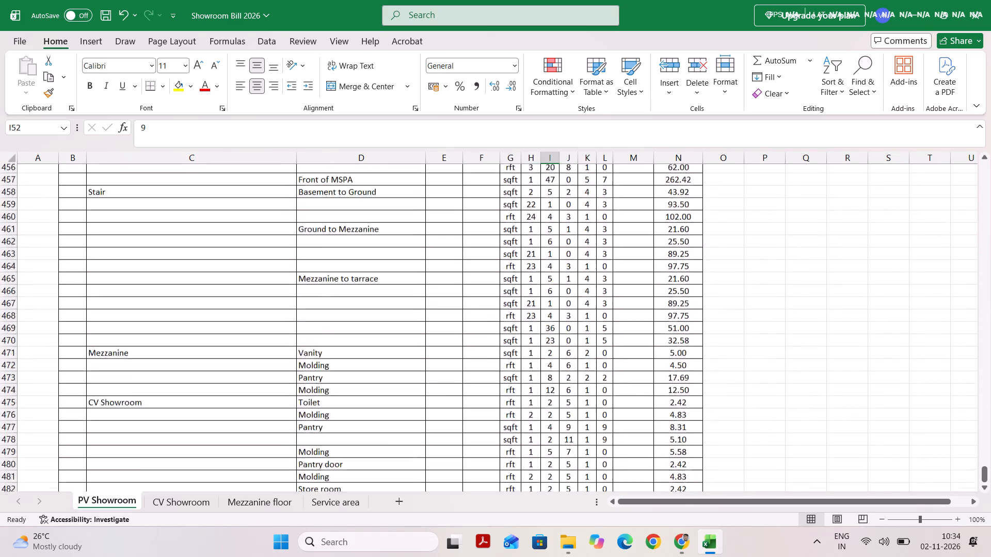
{"action": "scroll", "coordinate": [180, 407], "scroll_direction": "up", "scroll_amount": 2}
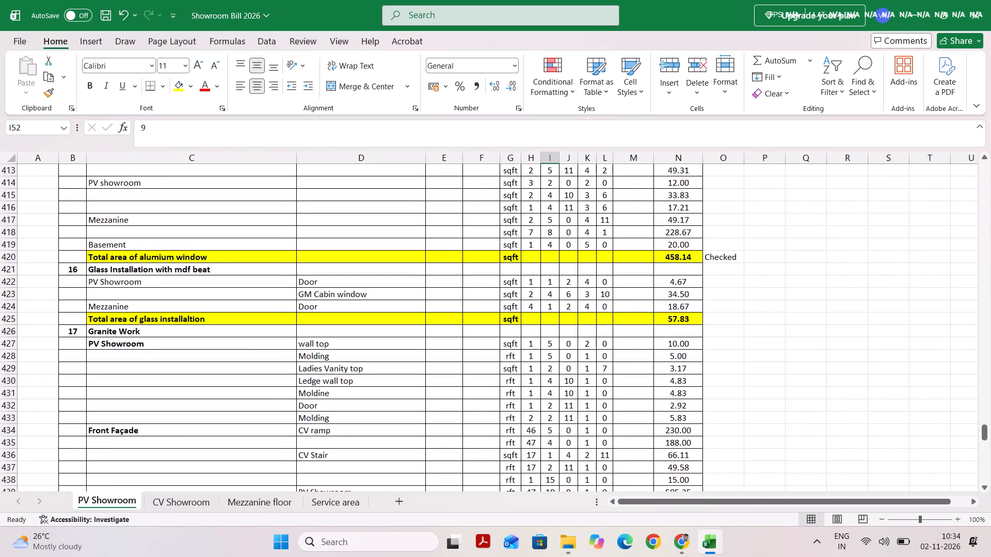
{"action": "scroll", "coordinate": [180, 407], "scroll_direction": "down", "scroll_amount": 1}
Check the Extra Work rows at the end of the CV Showroom sheet.
{"action": "left_click", "coordinate": [191, 507]}
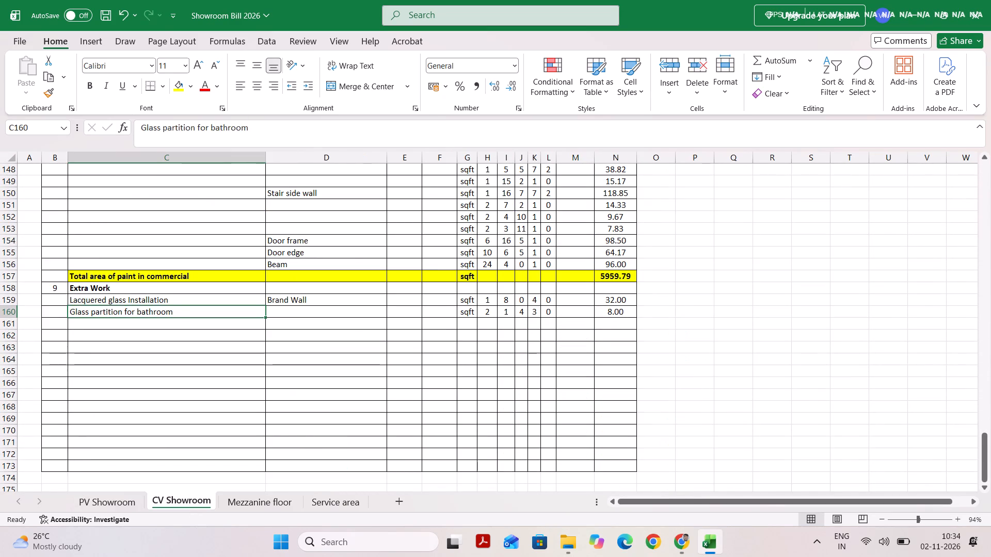
{"action": "scroll", "coordinate": [235, 419], "scroll_direction": "down", "scroll_amount": 2}
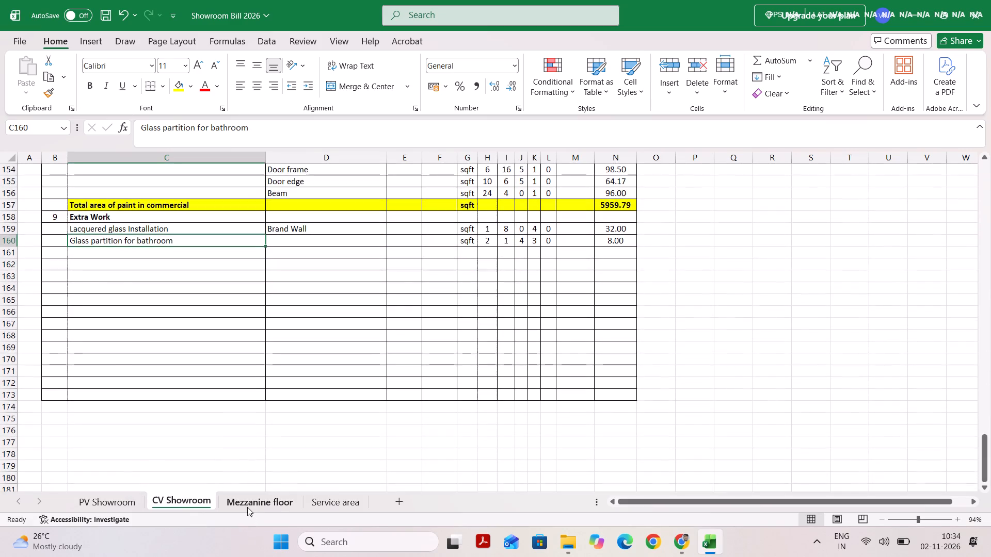
Review the Mezzanine floor sheet's measurements from Gypsum Ceilling through partition, Tile, Carpentry work and MDF Beat to Paint.
{"action": "left_click", "coordinate": [248, 502]}
{"action": "scroll", "coordinate": [274, 441], "scroll_direction": "up", "scroll_amount": 11}
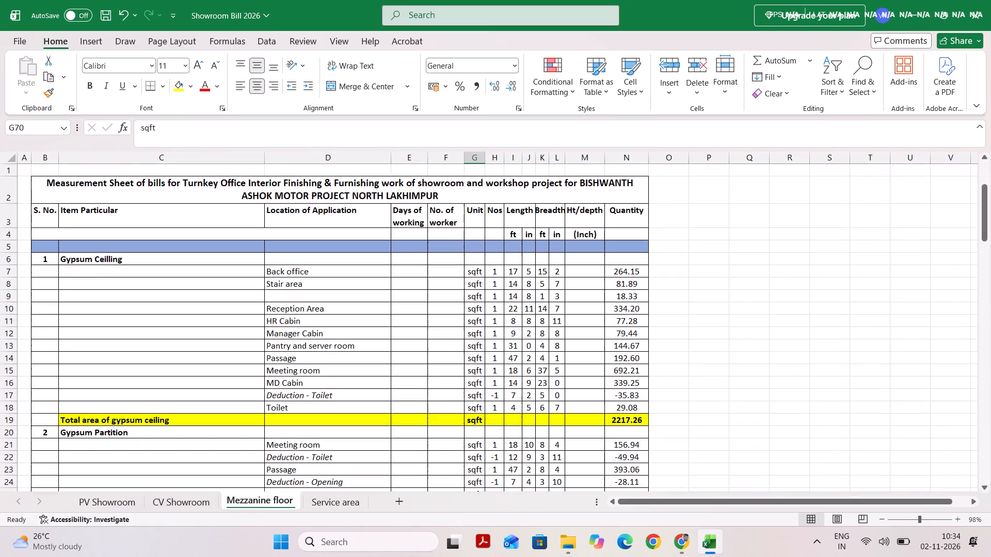
{"action": "scroll", "coordinate": [274, 441], "scroll_direction": "down", "scroll_amount": 3}
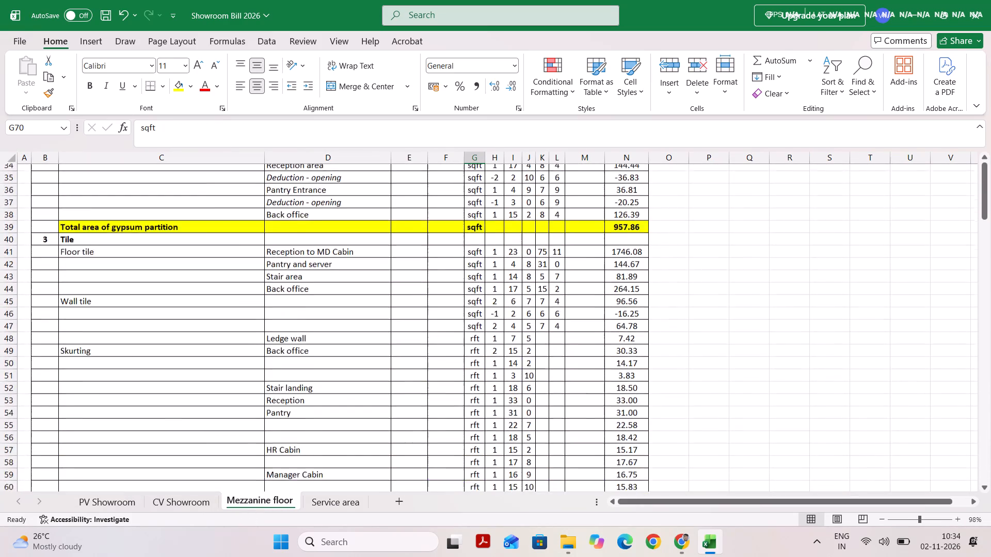
{"action": "scroll", "coordinate": [274, 441], "scroll_direction": "down", "scroll_amount": 4}
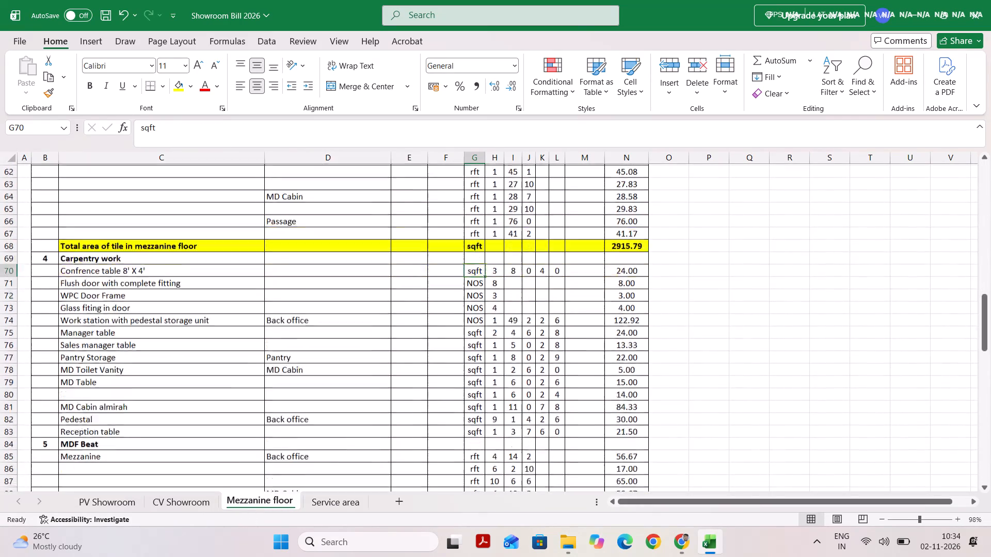
{"action": "scroll", "coordinate": [274, 441], "scroll_direction": "down", "scroll_amount": 2}
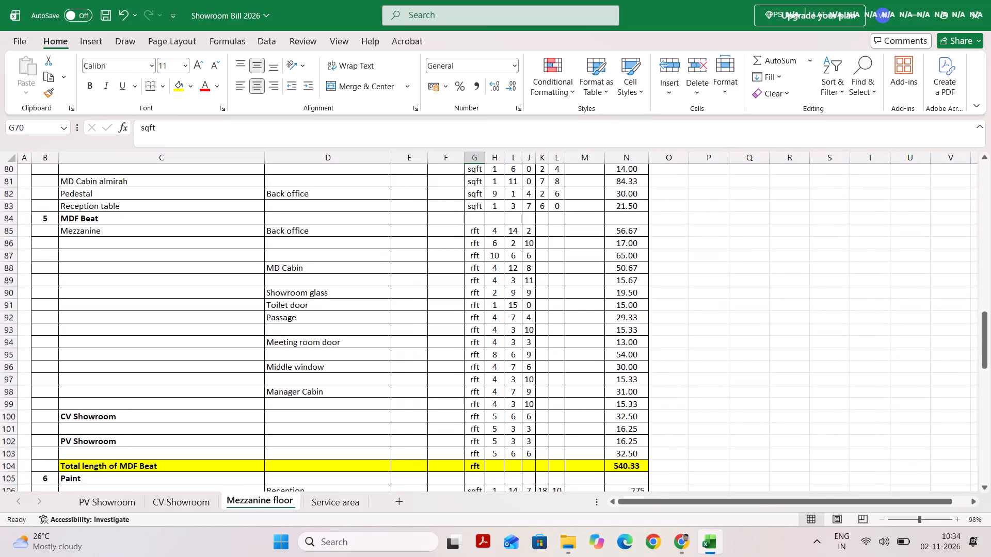
{"action": "scroll", "coordinate": [274, 441], "scroll_direction": "down", "scroll_amount": 2}
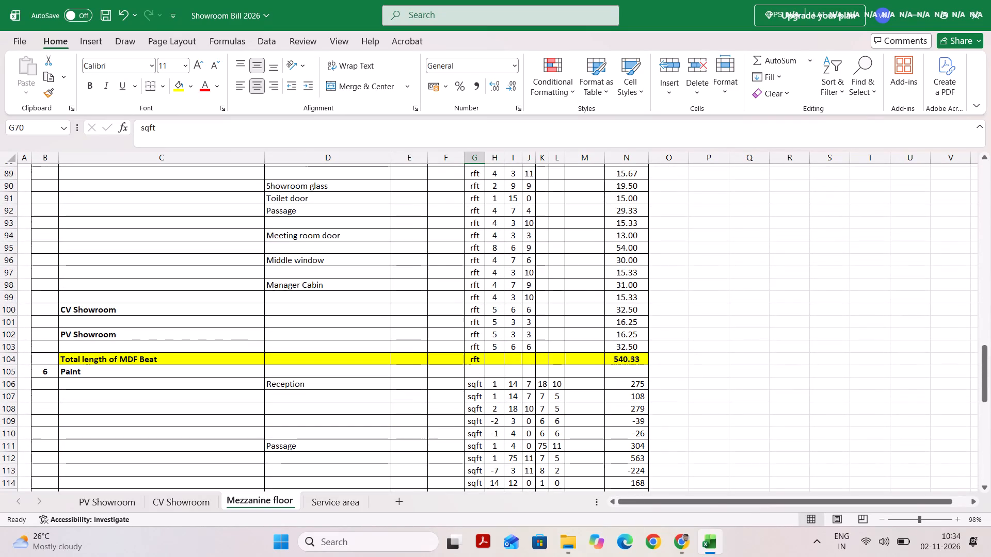
{"action": "scroll", "coordinate": [274, 441], "scroll_direction": "down", "scroll_amount": 4}
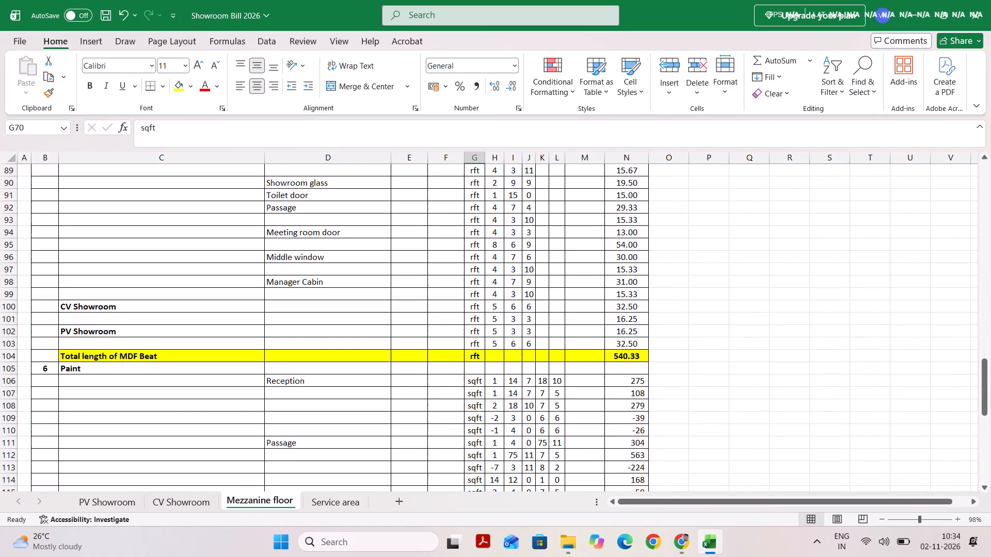
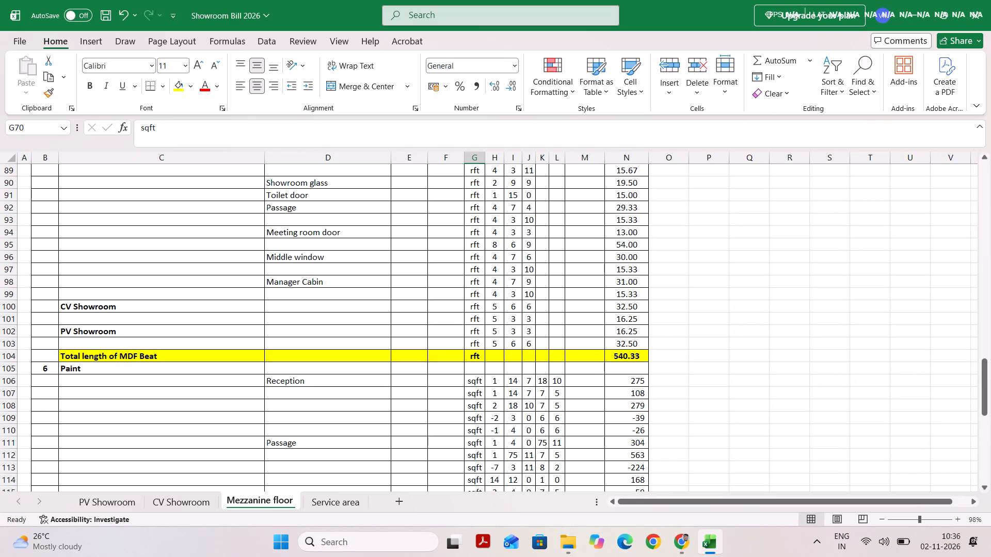
Check the Mezzanine floor's Paint rows down to the total area of paint, and recheck the MDF Beat section.
{"action": "scroll", "coordinate": [363, 370], "scroll_direction": "down", "scroll_amount": 3}
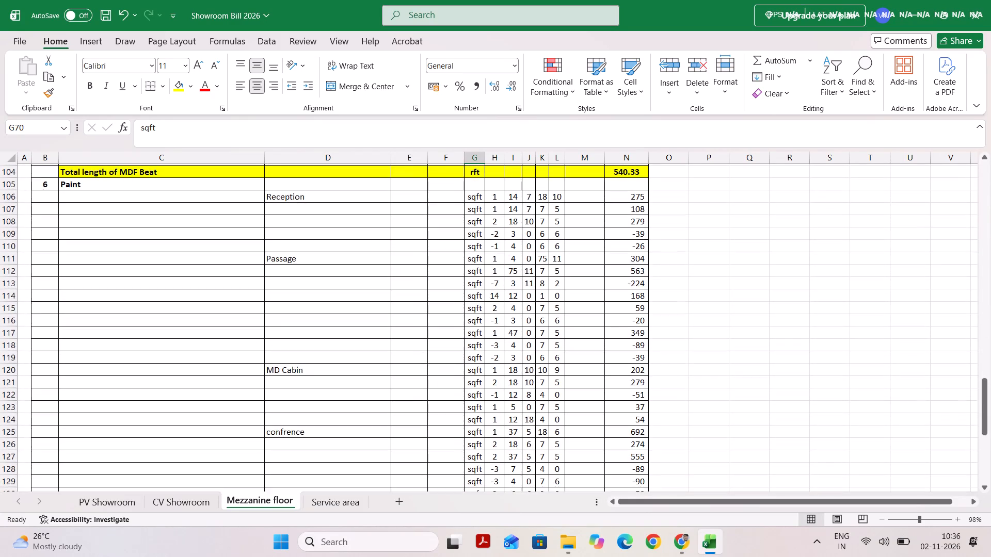
{"action": "scroll", "coordinate": [363, 370], "scroll_direction": "down", "scroll_amount": 2}
{"action": "scroll", "coordinate": [363, 370], "scroll_direction": "up", "scroll_amount": 1}
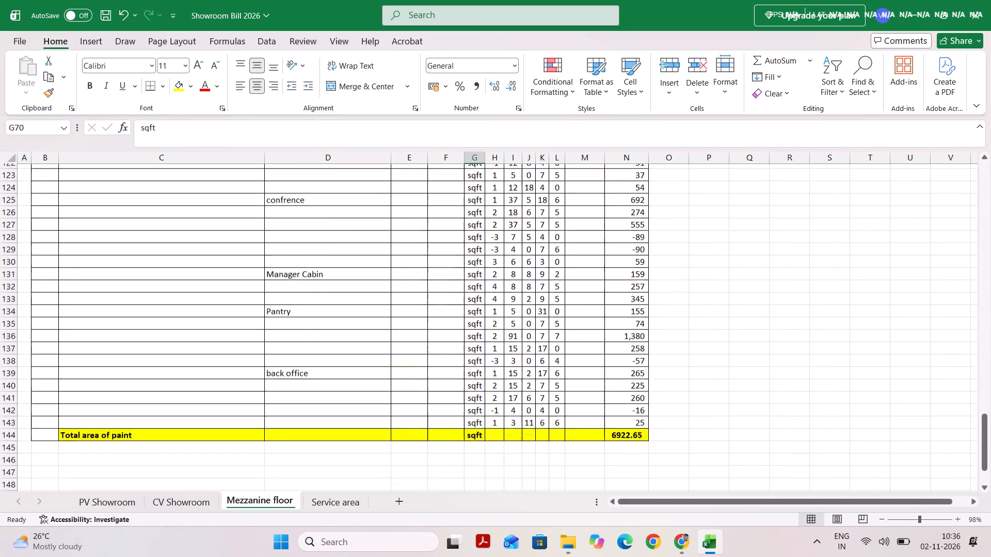
{"action": "scroll", "coordinate": [363, 370], "scroll_direction": "up", "scroll_amount": 3}
{"action": "scroll", "coordinate": [363, 370], "scroll_direction": "right", "scroll_amount": 1}
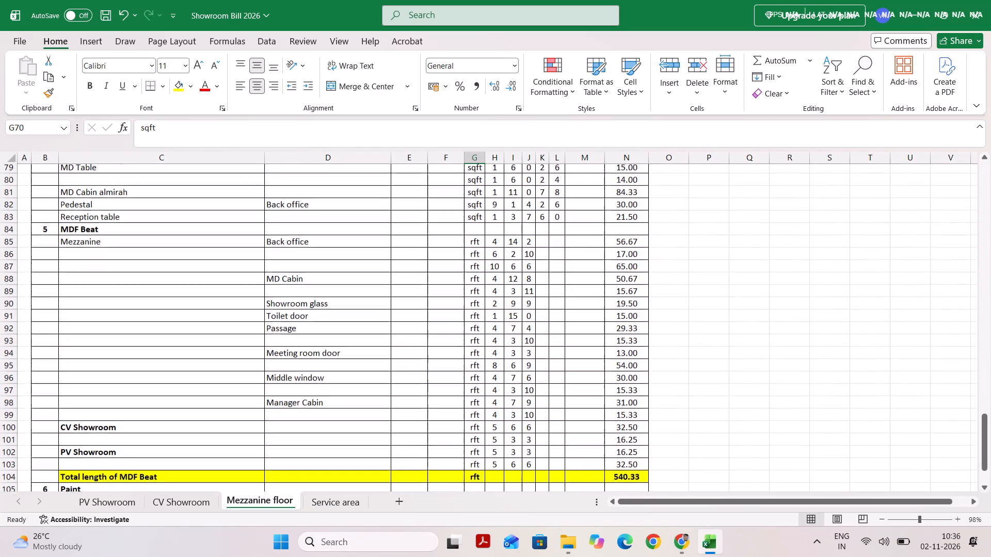
{"action": "scroll", "coordinate": [363, 370], "scroll_direction": "right", "scroll_amount": 1}
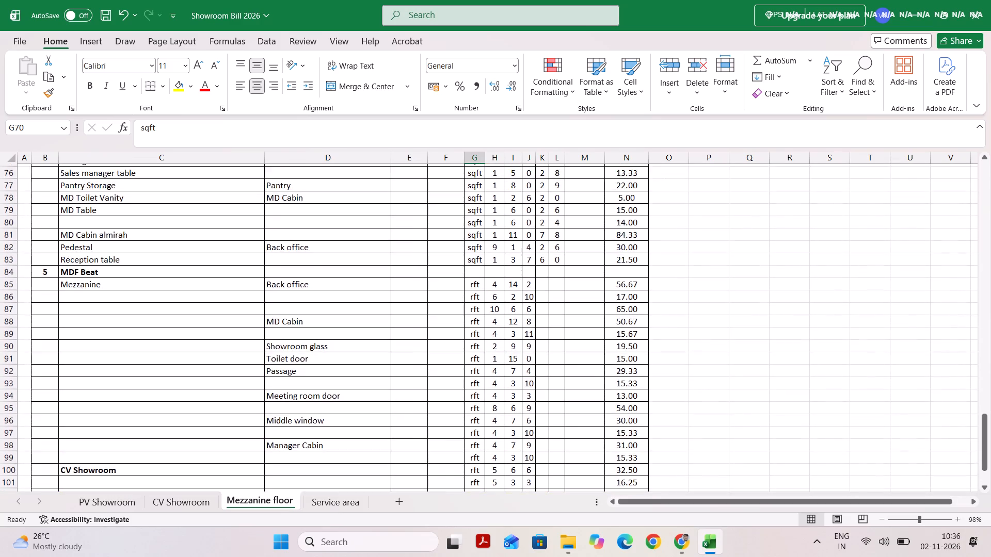
{"action": "scroll", "coordinate": [363, 370], "scroll_direction": "right", "scroll_amount": 2}
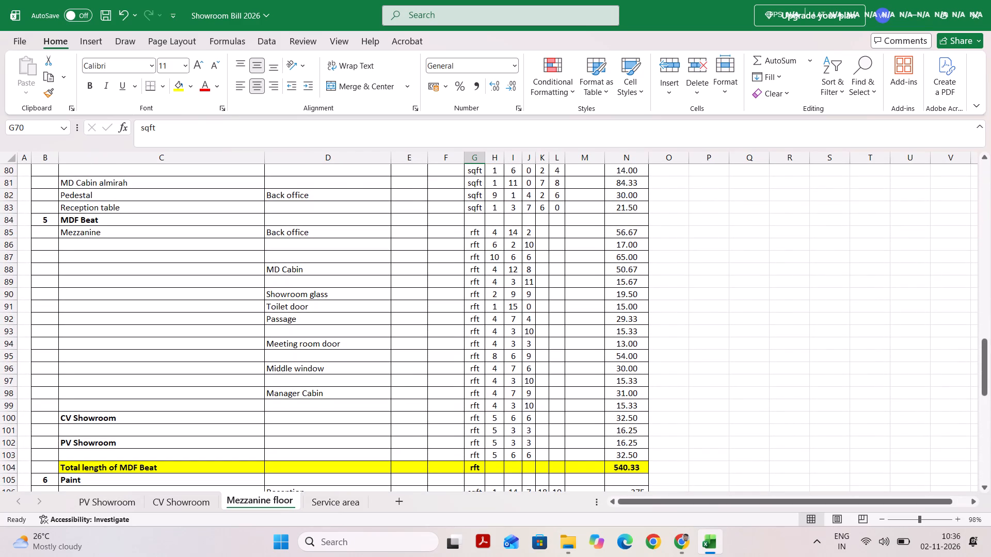
{"action": "left_click", "coordinate": [121, 221]}
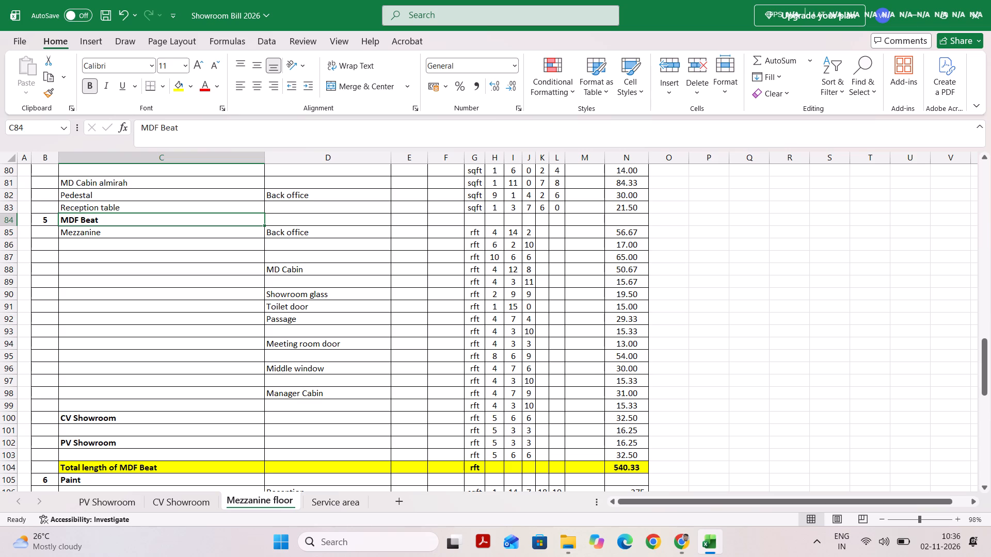
Recheck the Mezzanine floor's Carpentry work rows and the Tile section's skurting, wall tile and floor tile measurements.
{"action": "scroll", "coordinate": [252, 323], "scroll_direction": "up", "scroll_amount": 2}
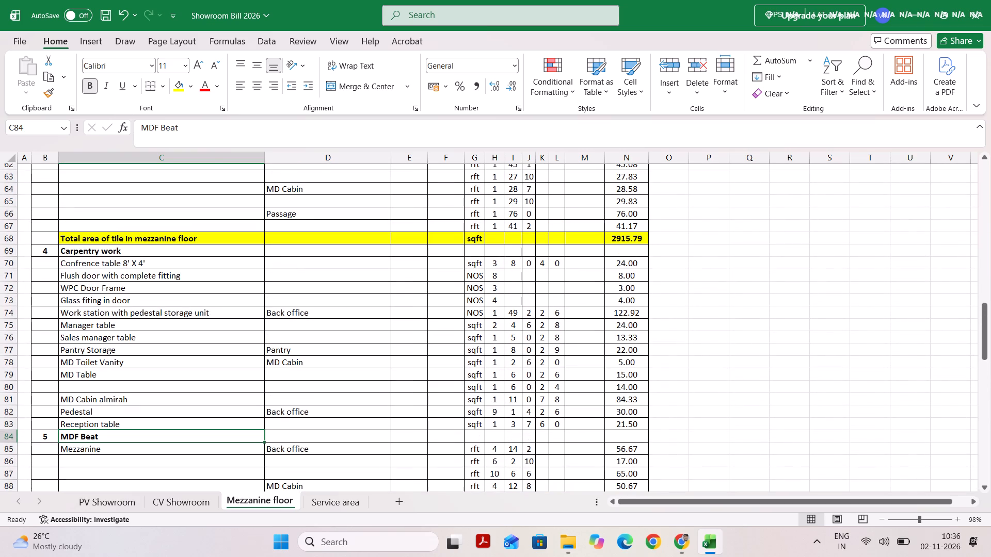
{"action": "scroll", "coordinate": [252, 323], "scroll_direction": "up", "scroll_amount": 2}
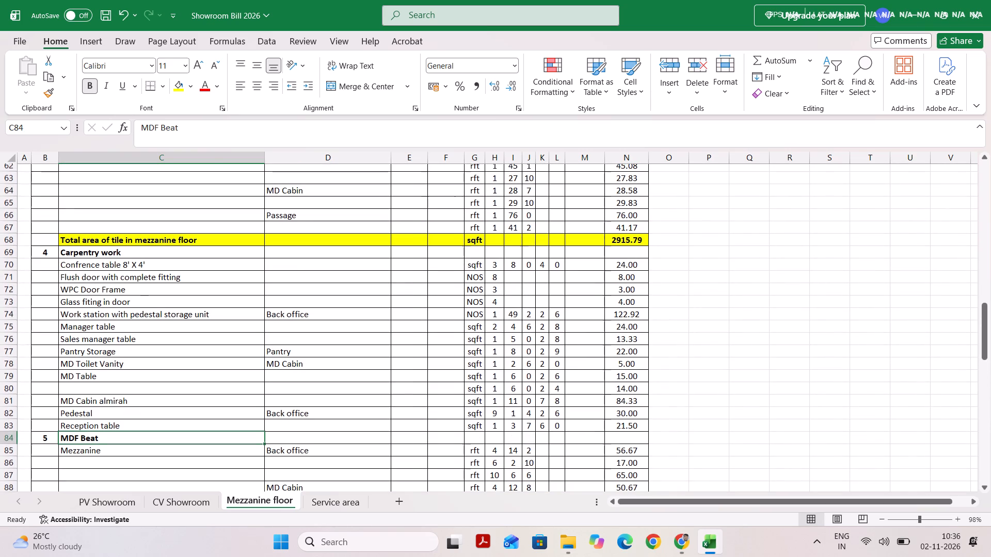
{"action": "scroll", "coordinate": [252, 323], "scroll_direction": "up", "scroll_amount": 3}
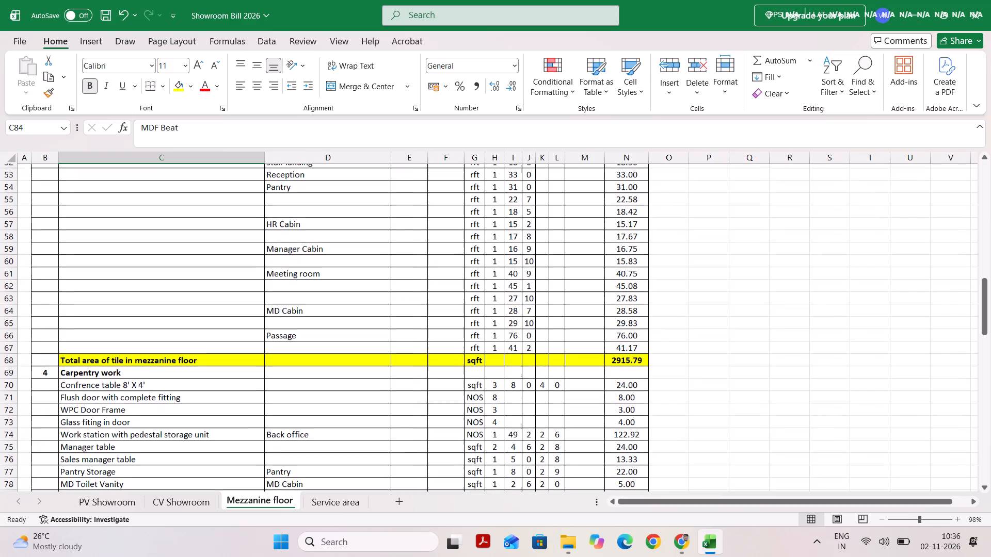
{"action": "scroll", "coordinate": [326, 440], "scroll_direction": "up", "scroll_amount": 1}
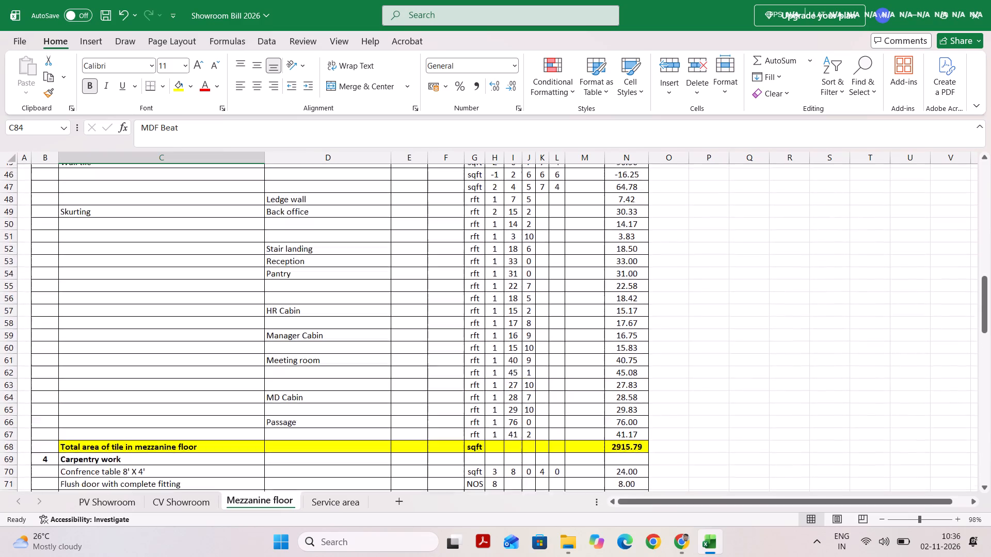
{"action": "scroll", "coordinate": [326, 440], "scroll_direction": "up", "scroll_amount": 2}
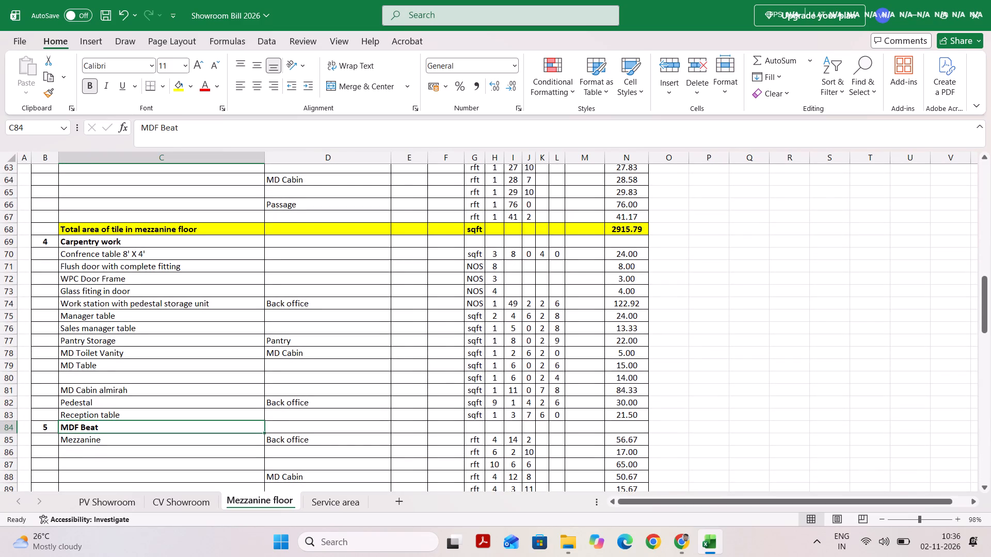
{"action": "scroll", "coordinate": [326, 440], "scroll_direction": "up", "scroll_amount": 2}
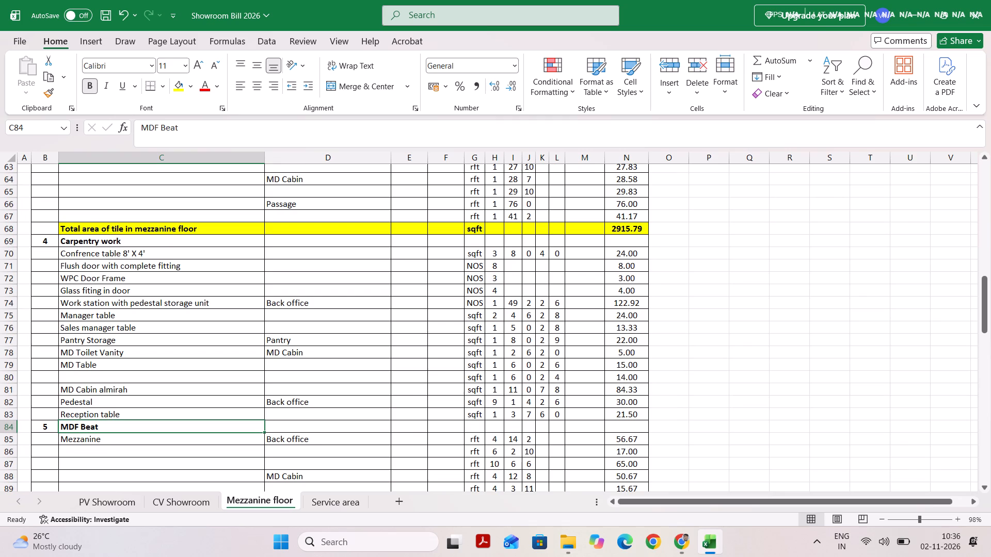
{"action": "scroll", "coordinate": [326, 440], "scroll_direction": "up", "scroll_amount": 2}
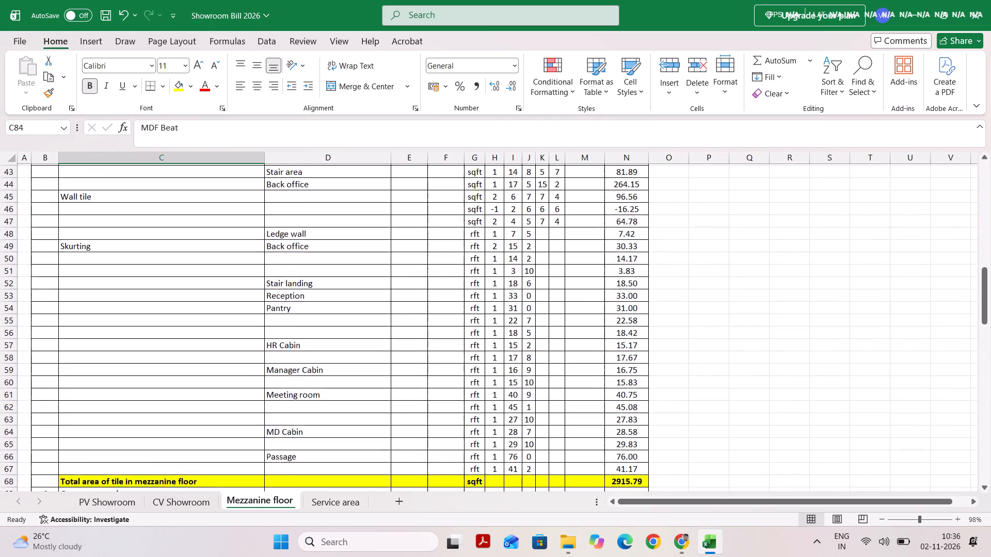
{"action": "scroll", "coordinate": [326, 440], "scroll_direction": "up", "scroll_amount": 2}
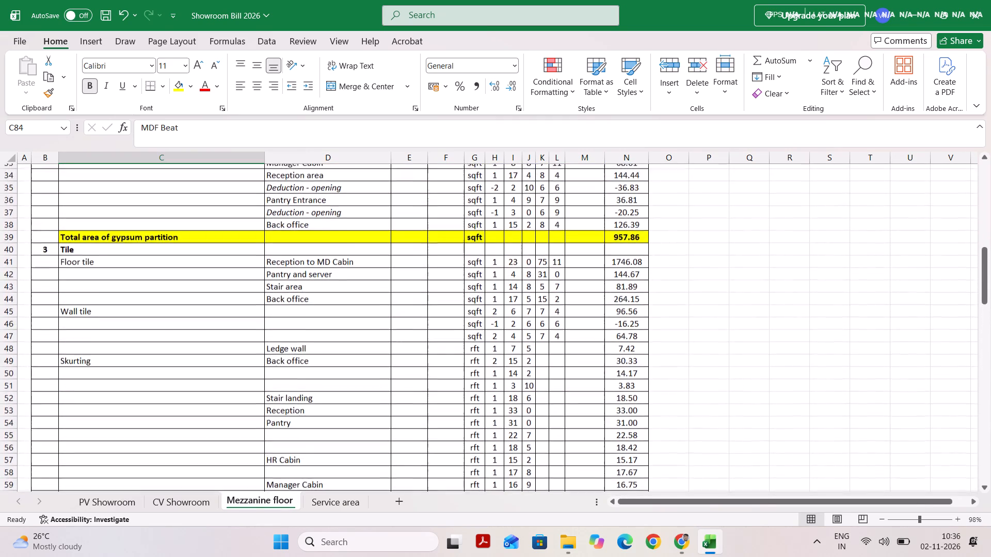
Recheck the Gypsum Partition and Gypsum Ceilling measurements back up to the Mezzanine floor sheet's heading.
{"action": "scroll", "coordinate": [326, 440], "scroll_direction": "up", "scroll_amount": 3}
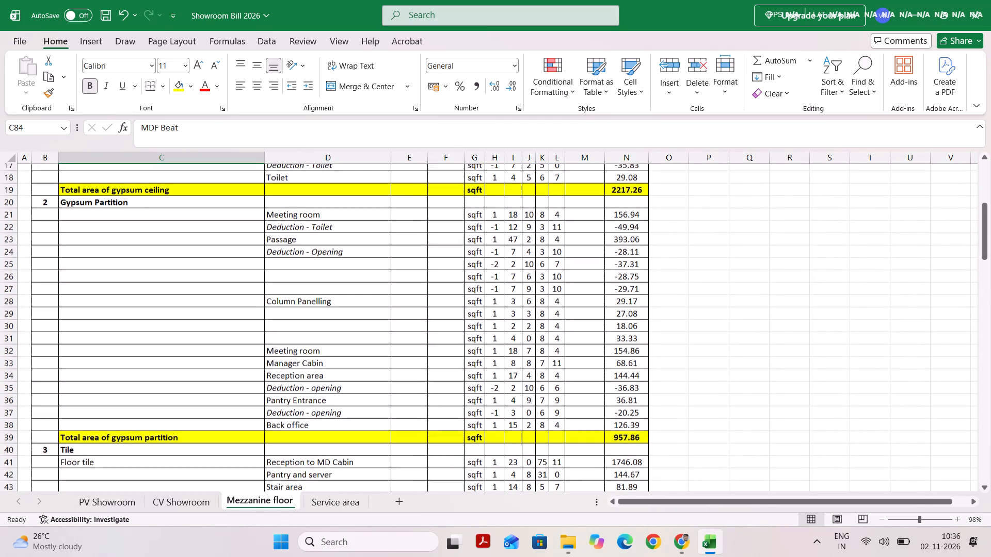
{"action": "scroll", "coordinate": [326, 440], "scroll_direction": "up", "scroll_amount": 1}
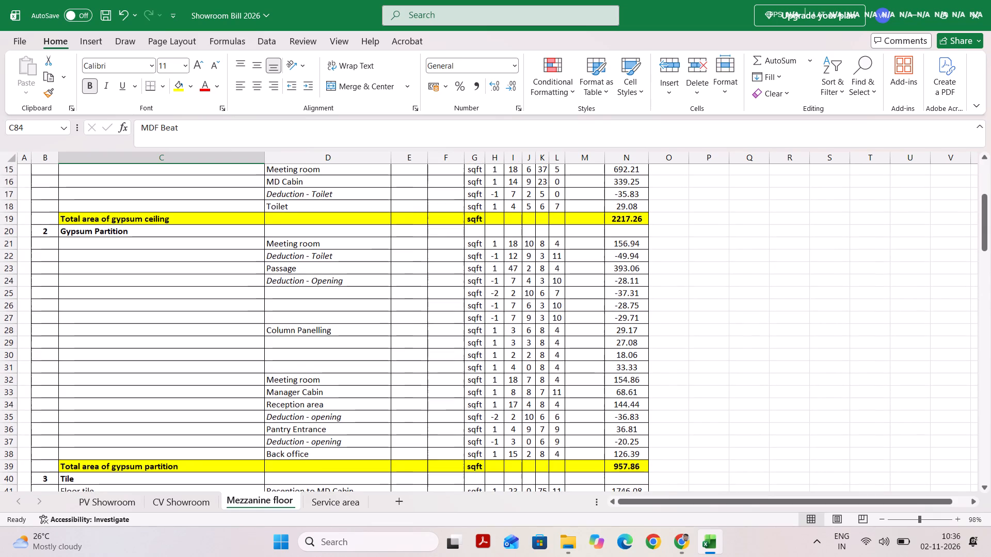
{"action": "left_click", "coordinate": [336, 397]}
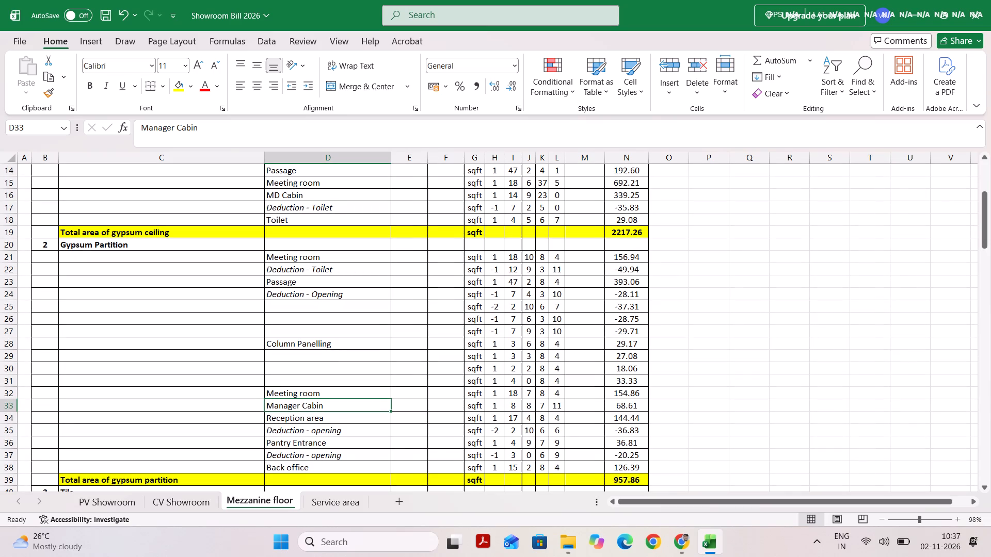
{"action": "left_click", "coordinate": [716, 324]}
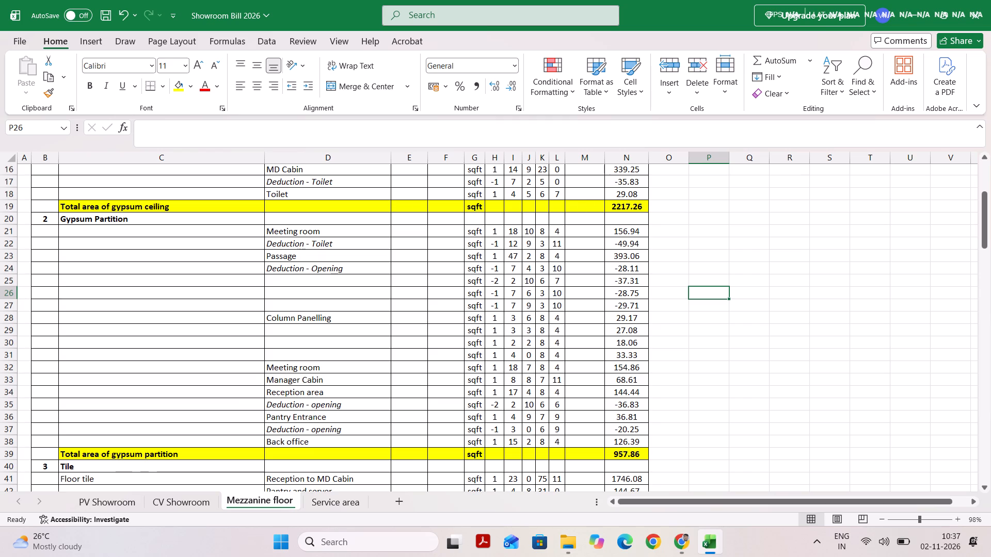
{"action": "scroll", "coordinate": [530, 374], "scroll_direction": "up", "scroll_amount": 1}
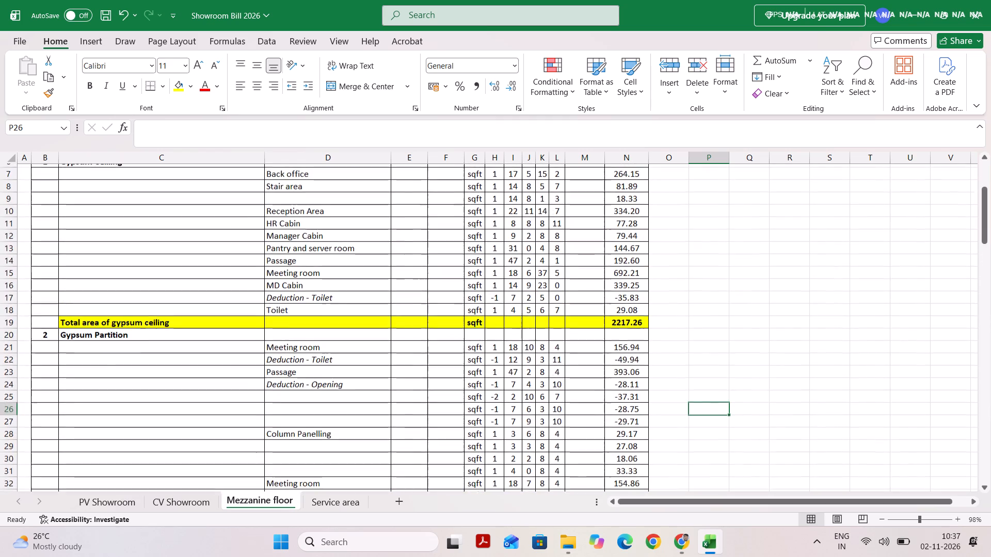
{"action": "scroll", "coordinate": [530, 374], "scroll_direction": "up", "scroll_amount": 2}
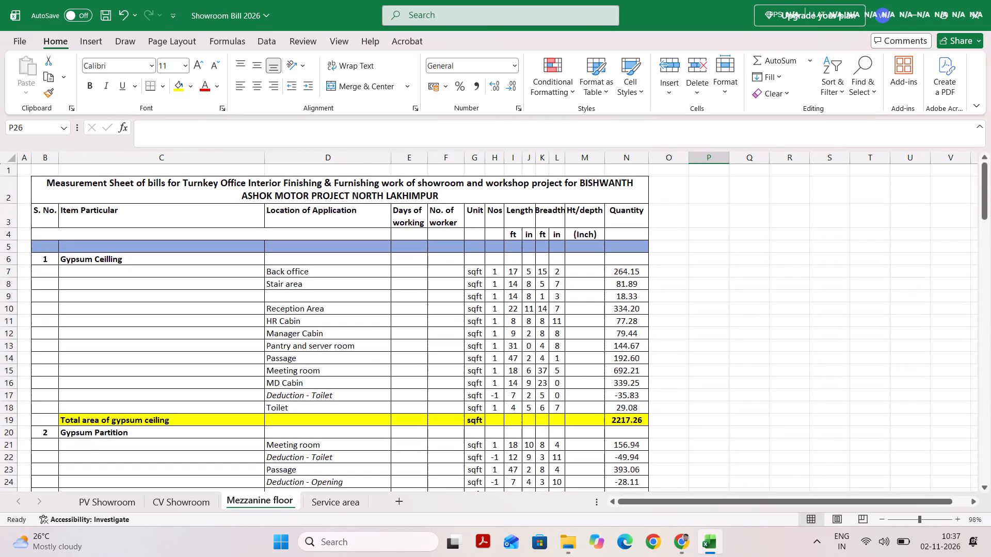
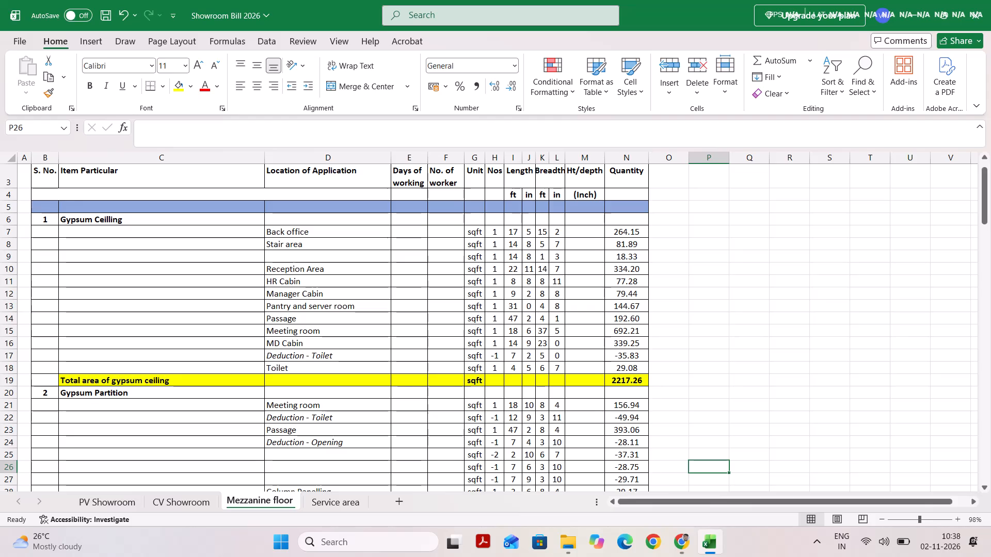
Recheck the Mezzanine floor sheet from Gypsum Ceilling through Gypsum Partition and the Tile section's floor, wall and skurting rows.
{"action": "scroll", "coordinate": [462, 396], "scroll_direction": "down", "scroll_amount": 1}
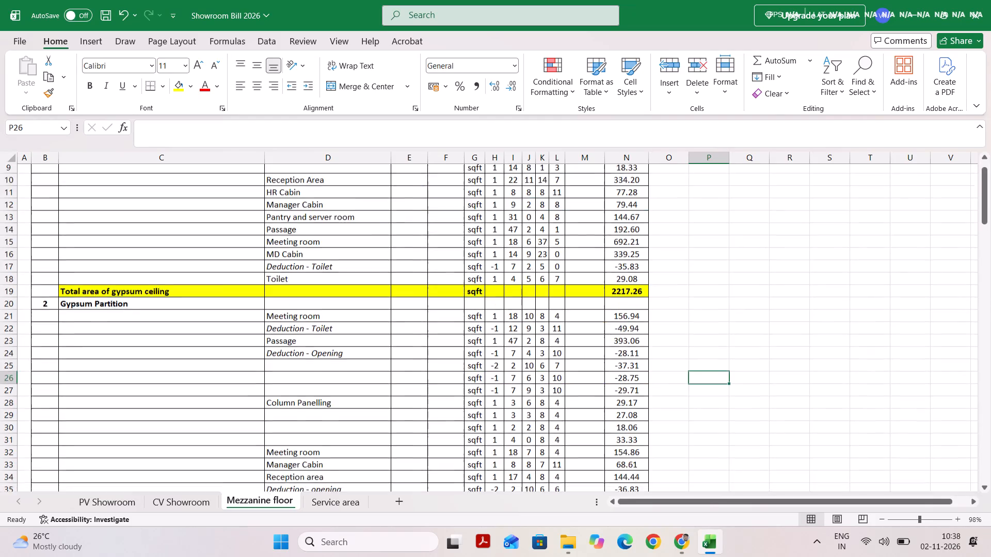
{"action": "scroll", "coordinate": [462, 396], "scroll_direction": "down", "scroll_amount": 4}
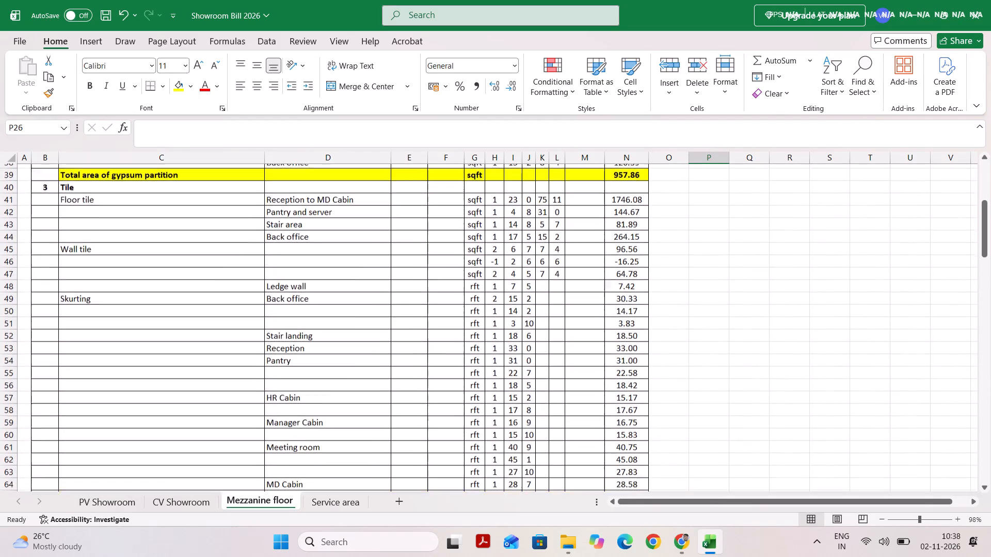
{"action": "scroll", "coordinate": [462, 396], "scroll_direction": "down", "scroll_amount": 2}
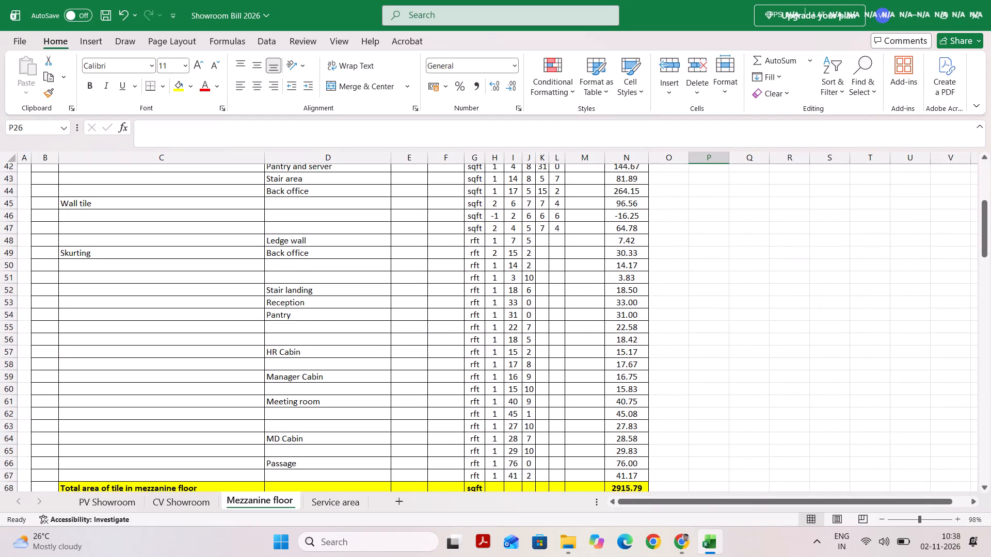
{"action": "scroll", "coordinate": [462, 396], "scroll_direction": "down", "scroll_amount": 2}
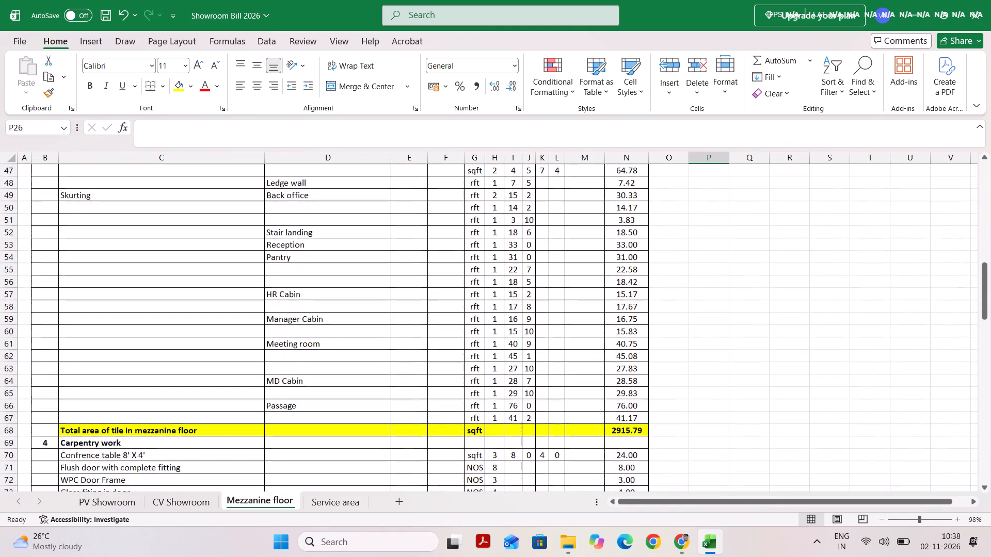
{"action": "scroll", "coordinate": [462, 396], "scroll_direction": "down", "scroll_amount": 1}
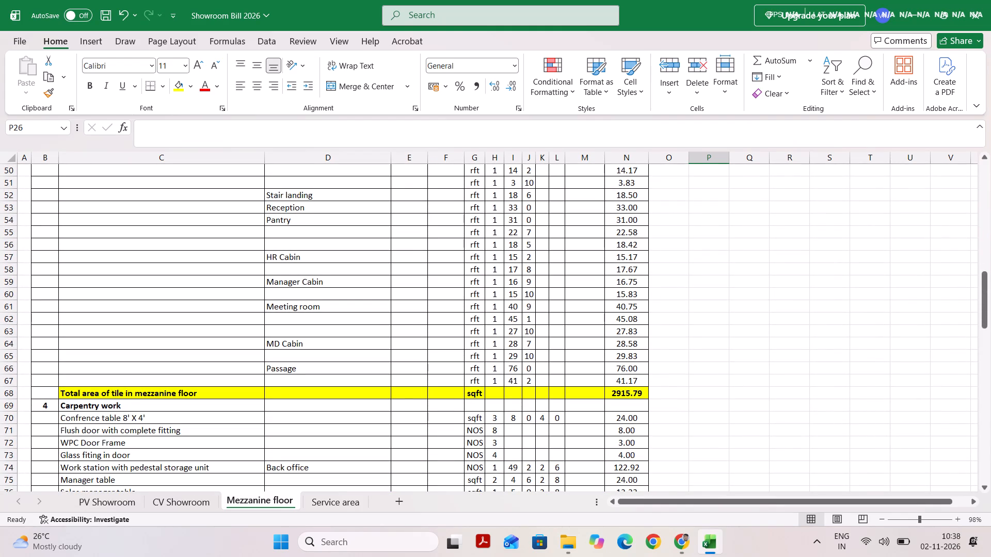
{"action": "scroll", "coordinate": [462, 396], "scroll_direction": "down", "scroll_amount": 1}
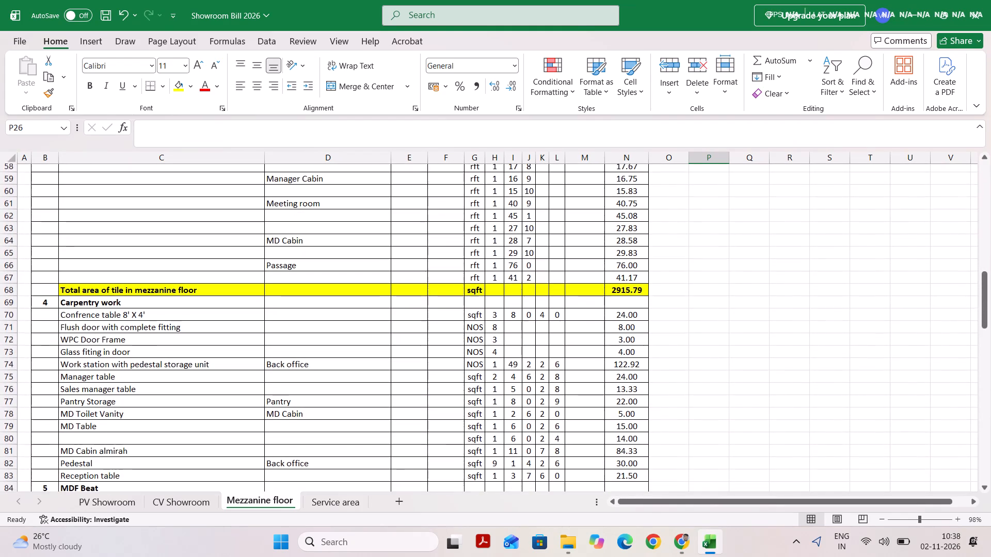
Recheck the Mezzanine floor's Carpentry work rows, especially the unit and length of the back office work station with pedestal storage unit.
{"action": "scroll", "coordinate": [462, 396], "scroll_direction": "down", "scroll_amount": 2}
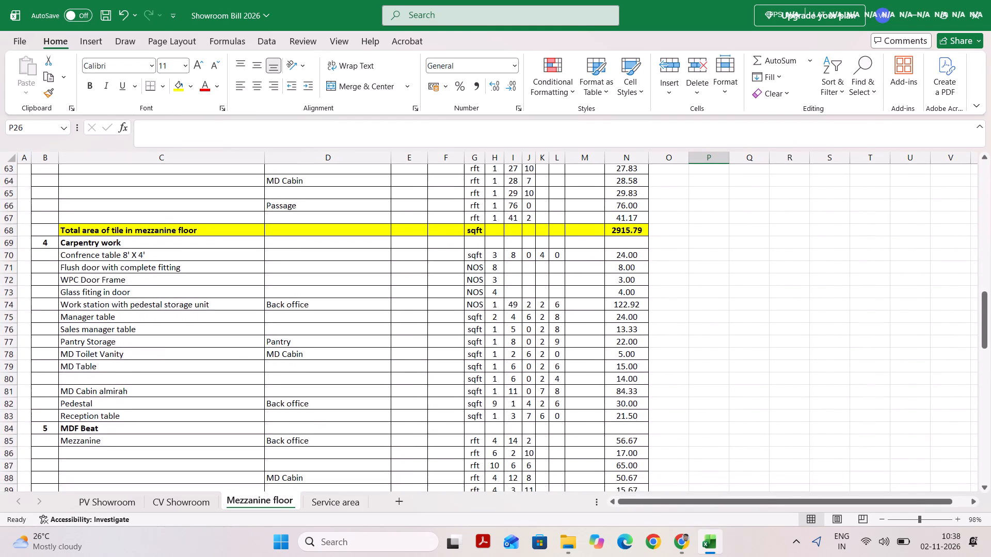
{"action": "scroll", "coordinate": [462, 396], "scroll_direction": "down", "scroll_amount": 2}
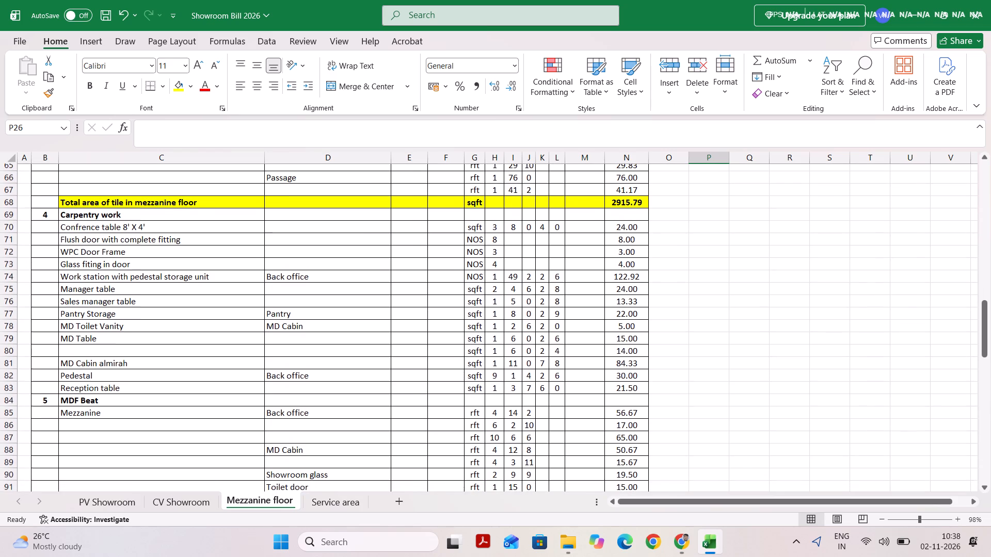
{"action": "scroll", "coordinate": [462, 396], "scroll_direction": "down", "scroll_amount": 2}
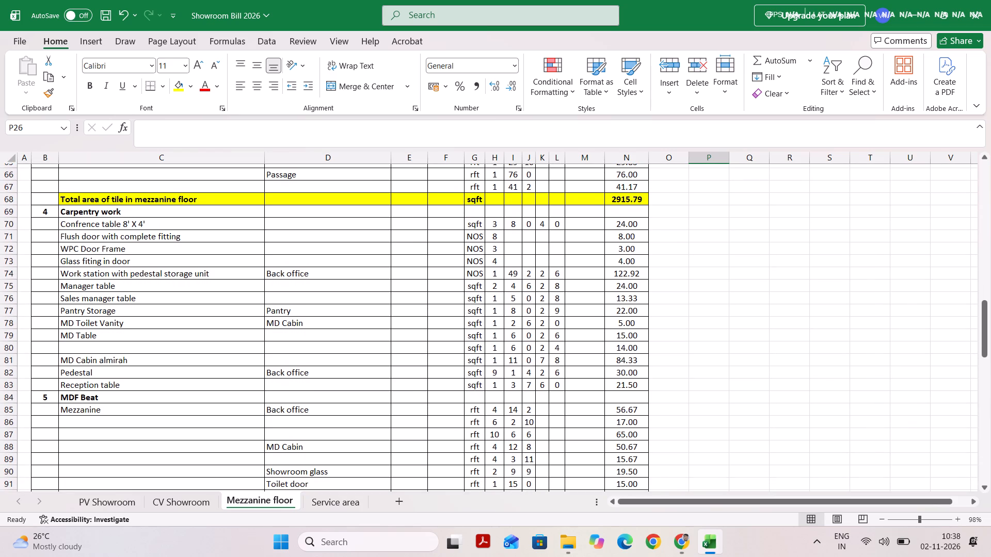
{"action": "scroll", "coordinate": [462, 396], "scroll_direction": "down", "scroll_amount": 2}
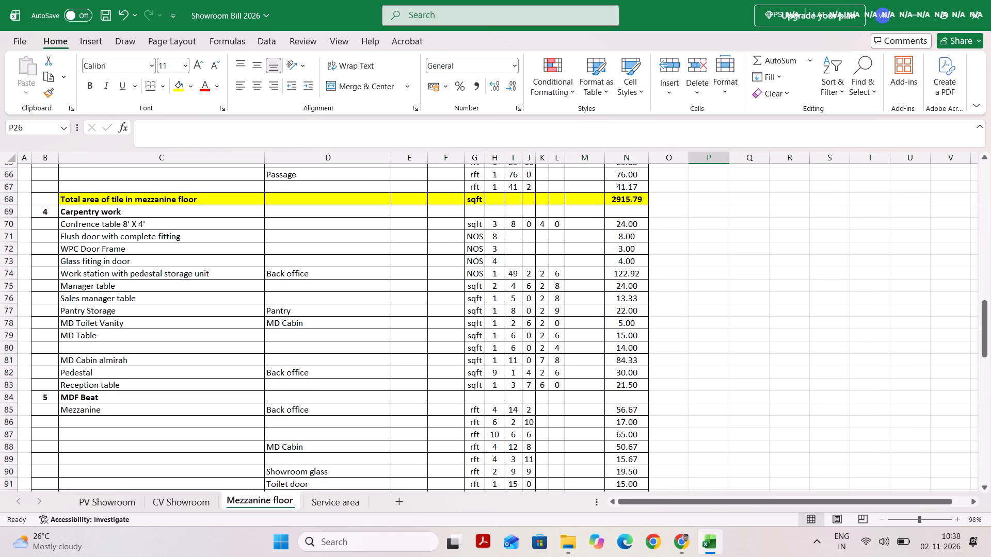
{"action": "scroll", "coordinate": [462, 396], "scroll_direction": "down", "scroll_amount": 1}
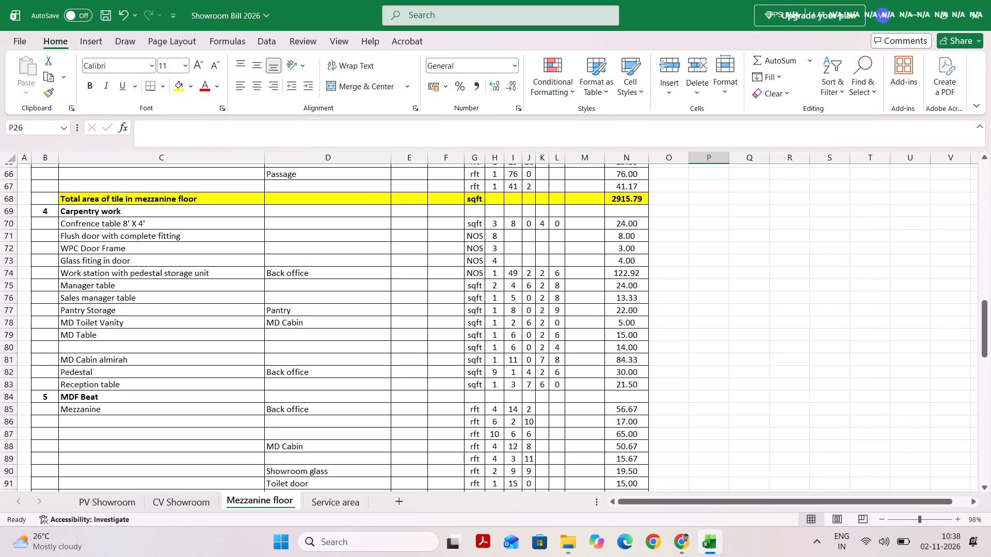
{"action": "scroll", "coordinate": [462, 396], "scroll_direction": "down", "scroll_amount": 3}
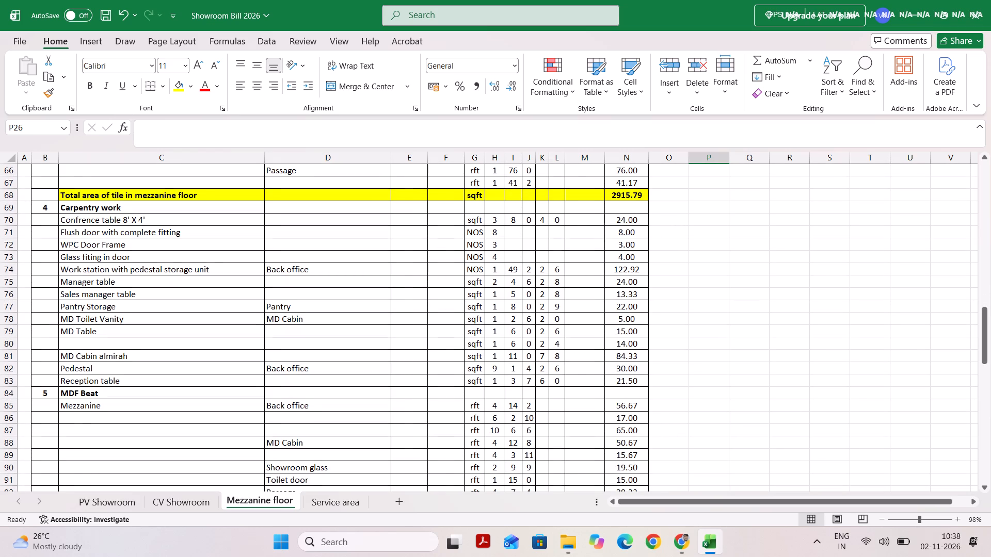
{"action": "left_click", "coordinate": [509, 269]}
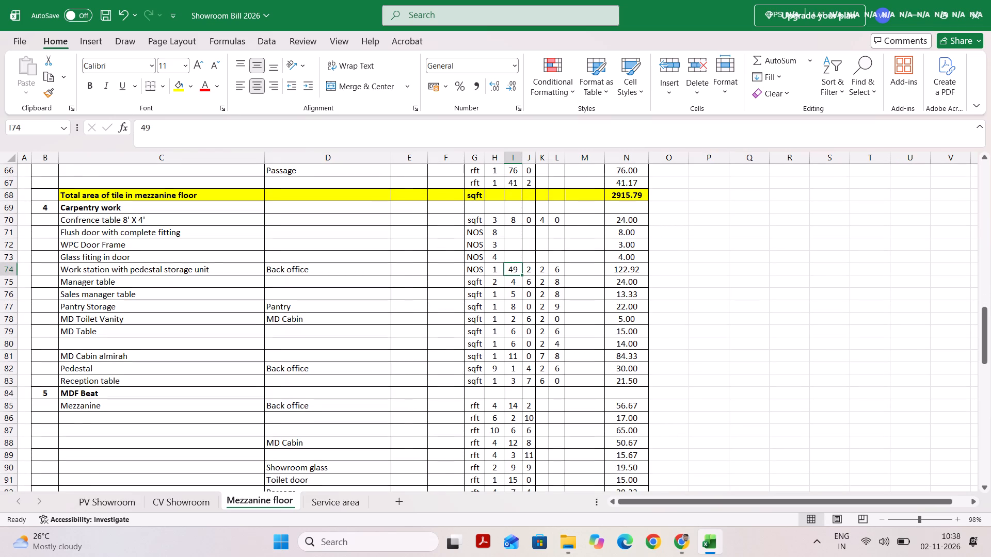
{"action": "left_click", "coordinate": [470, 272]}
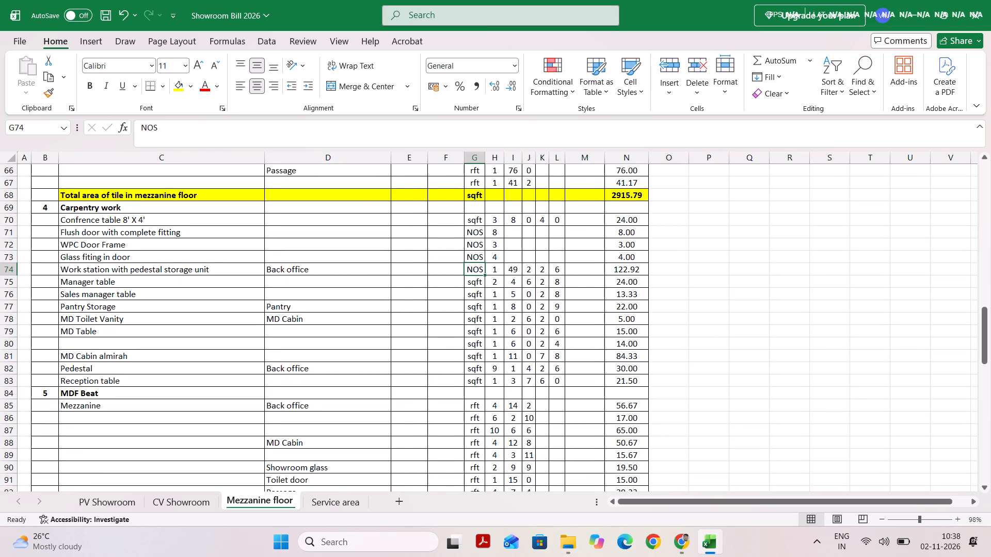
{"action": "left_click", "coordinate": [526, 264]}
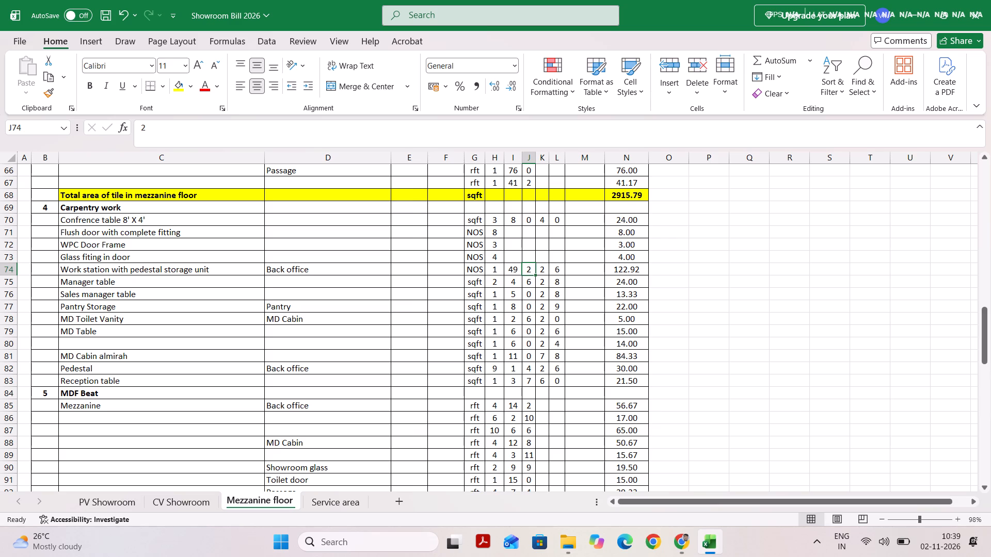
{"action": "scroll", "coordinate": [446, 331], "scroll_direction": "down", "scroll_amount": 1}
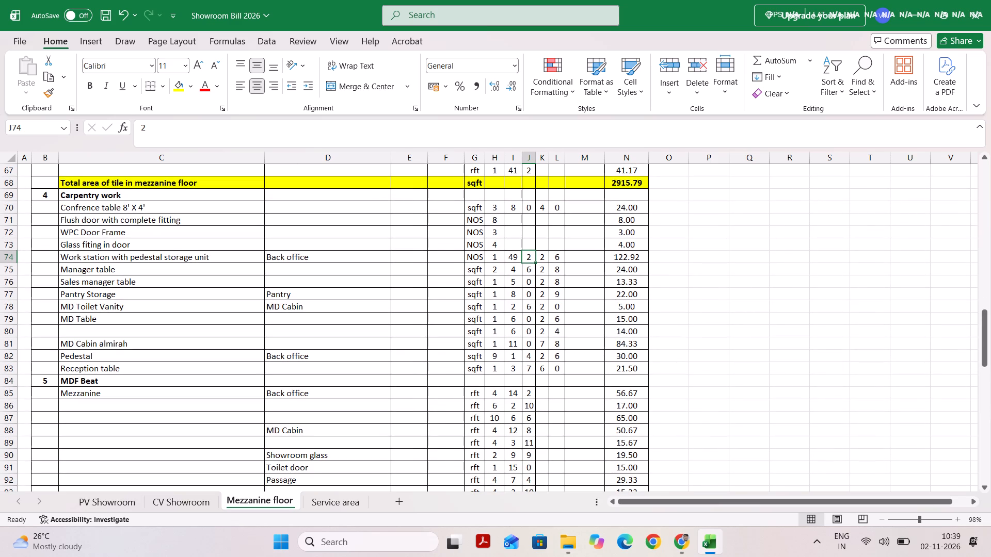
{"action": "left_click", "coordinate": [510, 257]}
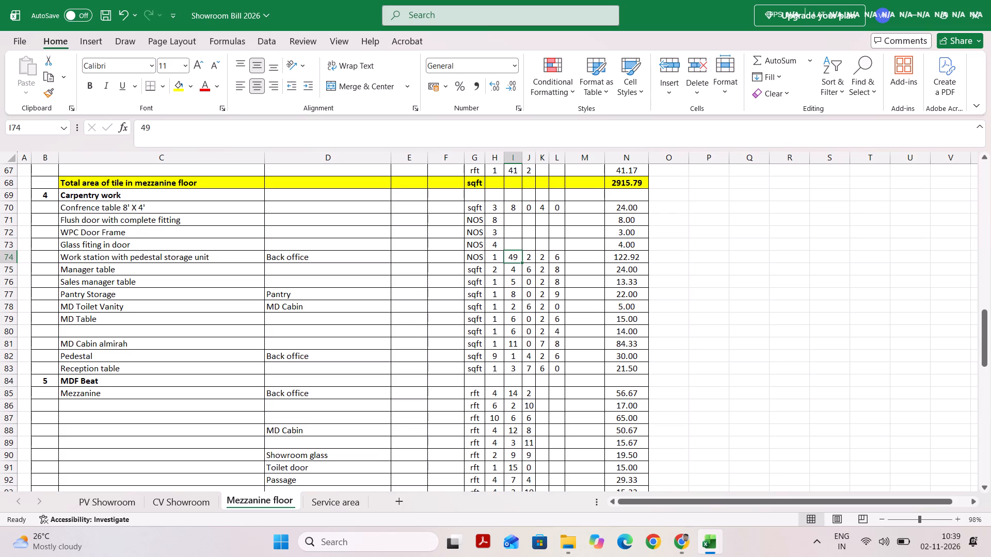
Look over the Mezzanine floor's MDF Beat and Paint rows down to the total area of paint, and save the workbook.
{"action": "scroll", "coordinate": [247, 364], "scroll_direction": "down", "scroll_amount": 2}
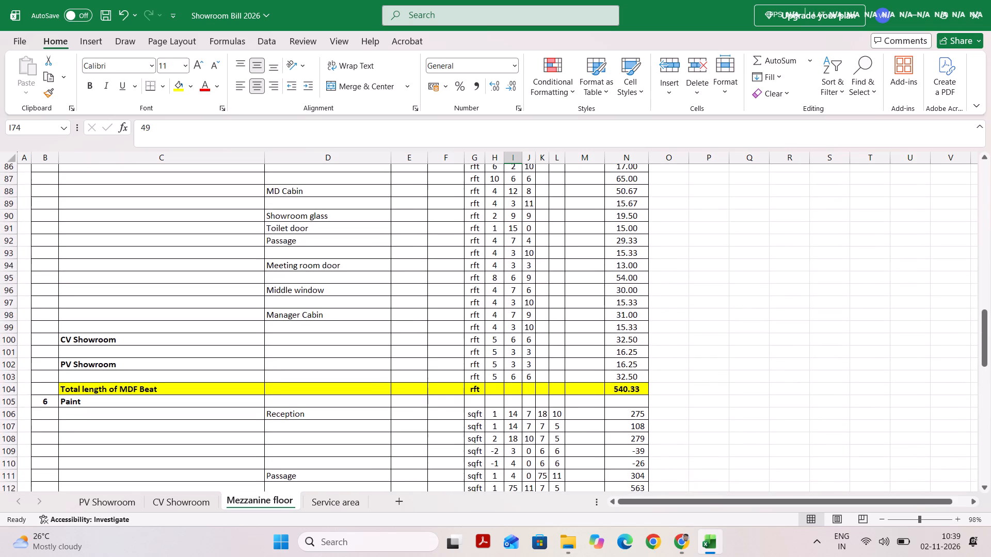
{"action": "scroll", "coordinate": [247, 364], "scroll_direction": "down", "scroll_amount": 2}
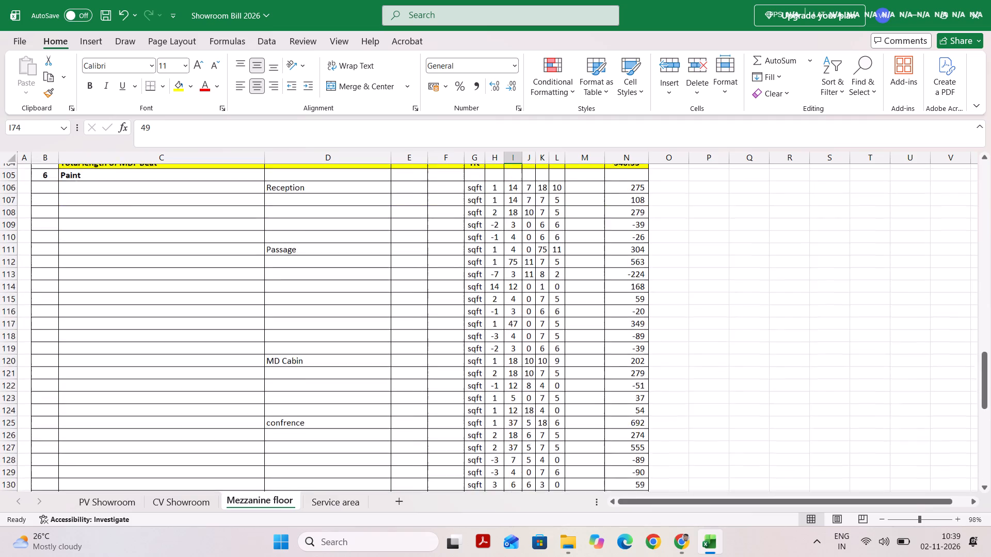
{"action": "scroll", "coordinate": [247, 364], "scroll_direction": "down", "scroll_amount": 2}
{"action": "left_click", "coordinate": [314, 415]}
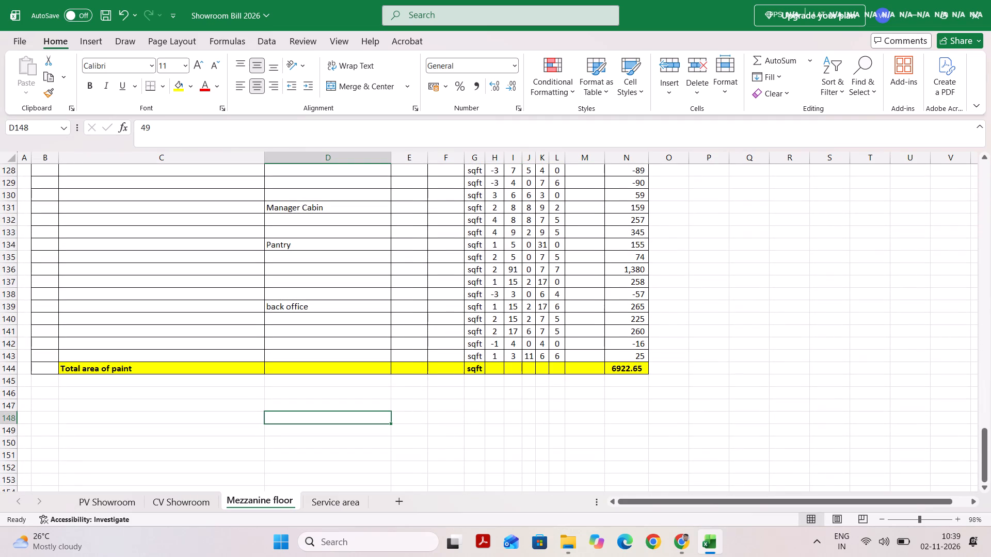
{"action": "key", "text": "ctrl+s"}
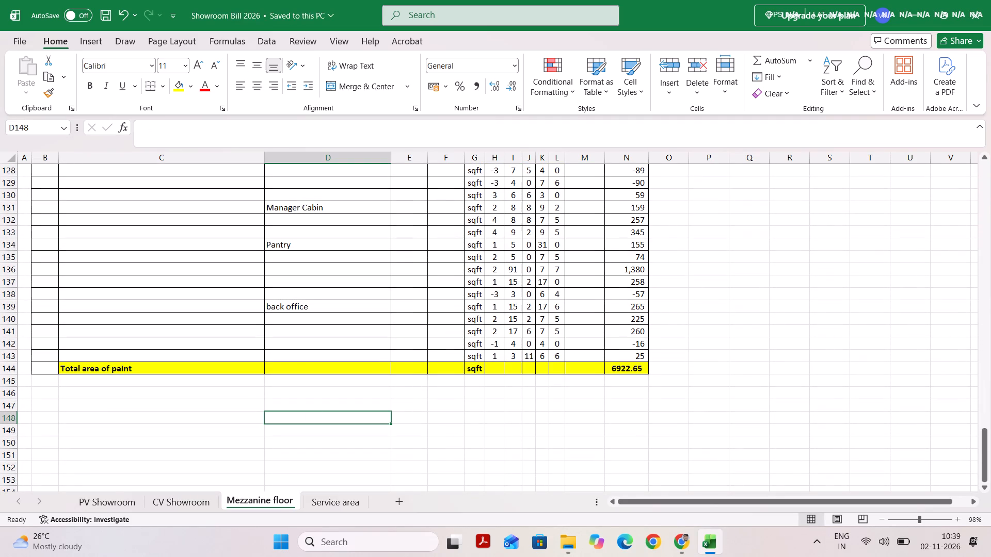
Auto-fit the widths of columns C, D and E to N on the PV Showroom sheet to their contents.
{"action": "left_click", "coordinate": [87, 496]}
{"action": "scroll", "coordinate": [139, 434], "scroll_direction": "up", "scroll_amount": 1}
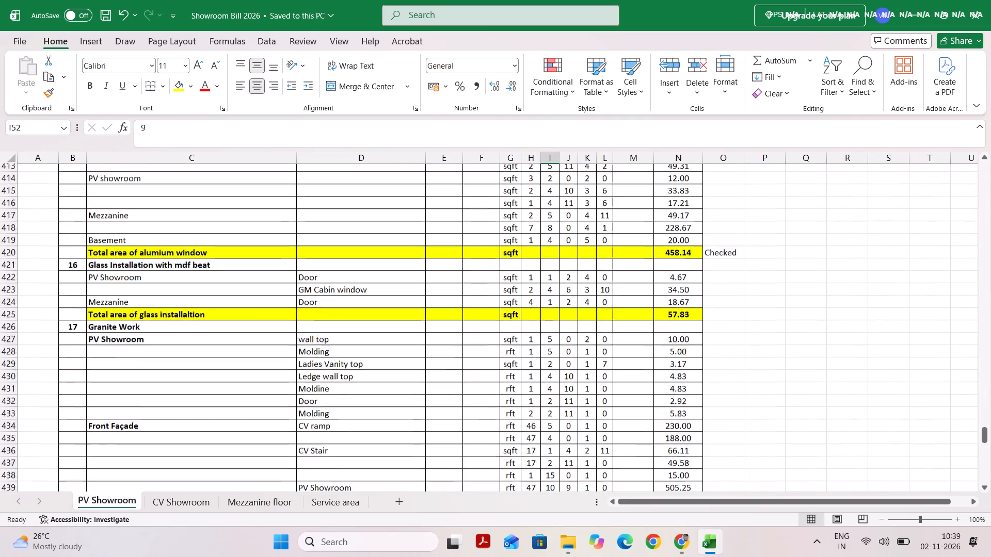
{"action": "scroll", "coordinate": [139, 434], "scroll_direction": "up", "scroll_amount": 8}
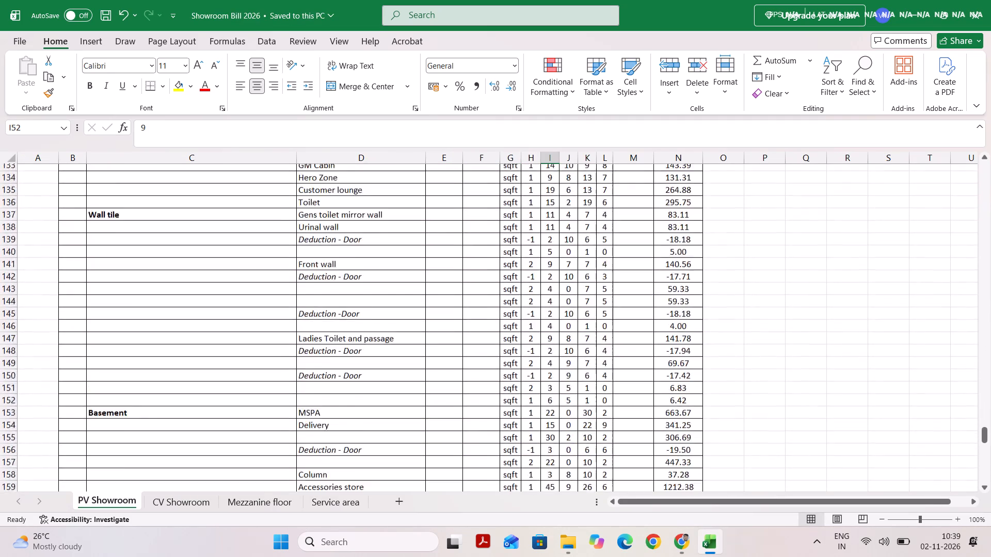
{"action": "scroll", "coordinate": [139, 434], "scroll_direction": "up", "scroll_amount": 6}
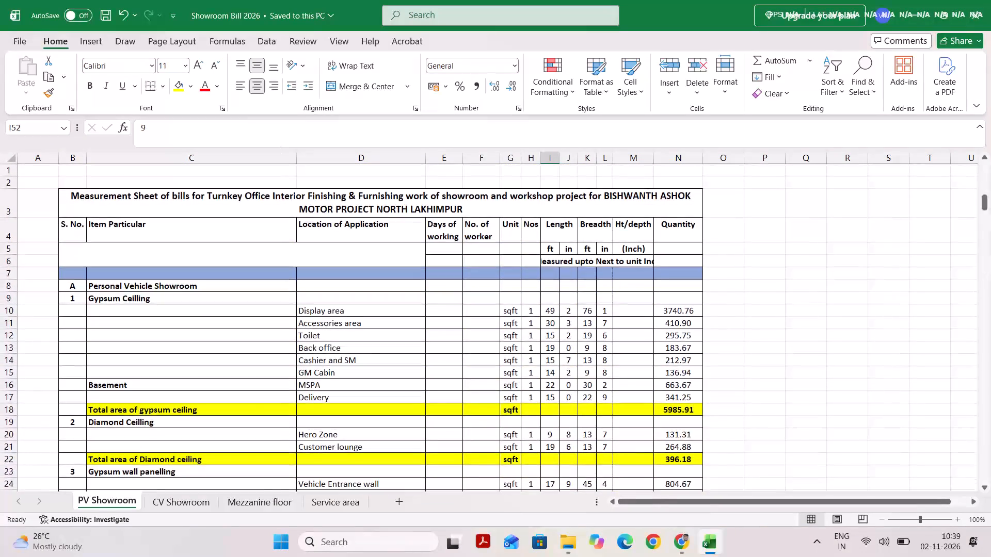
{"action": "double_click", "coordinate": [298, 156]}
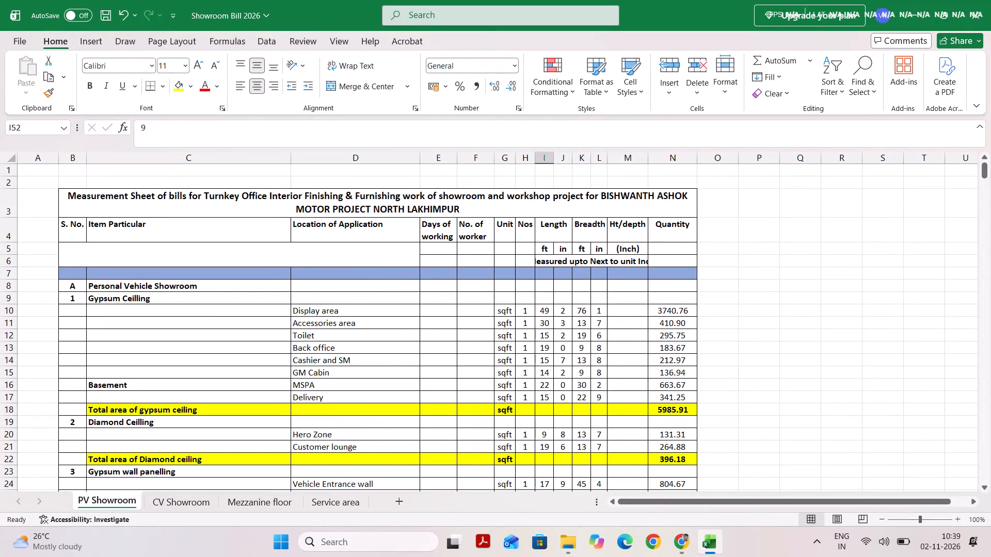
{"action": "double_click", "coordinate": [418, 160]}
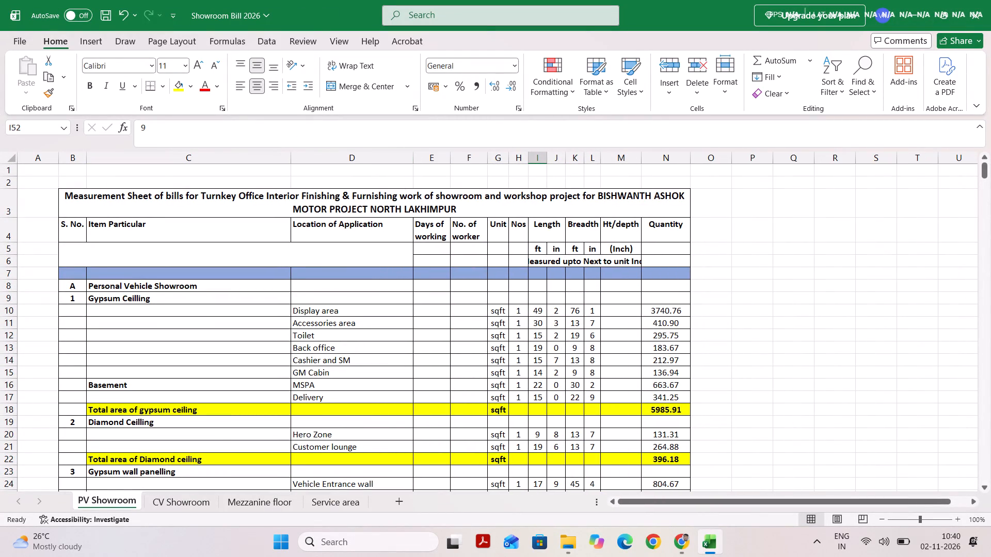
{"action": "left_click_drag", "start_coordinate": [436, 158], "coordinate": [661, 172]}
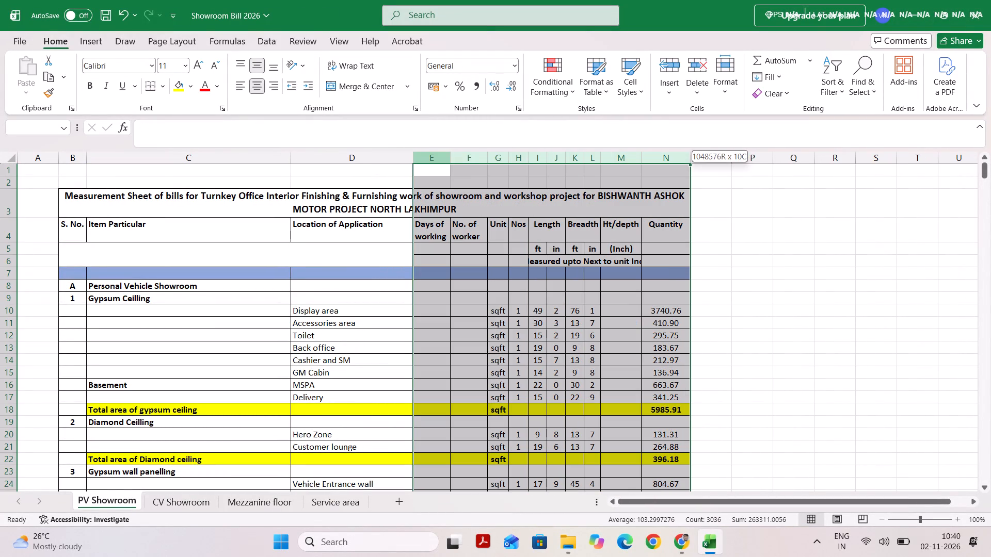
{"action": "left_click_drag", "start_coordinate": [661, 172], "coordinate": [660, 167]}
{"action": "double_click", "coordinate": [644, 156]}
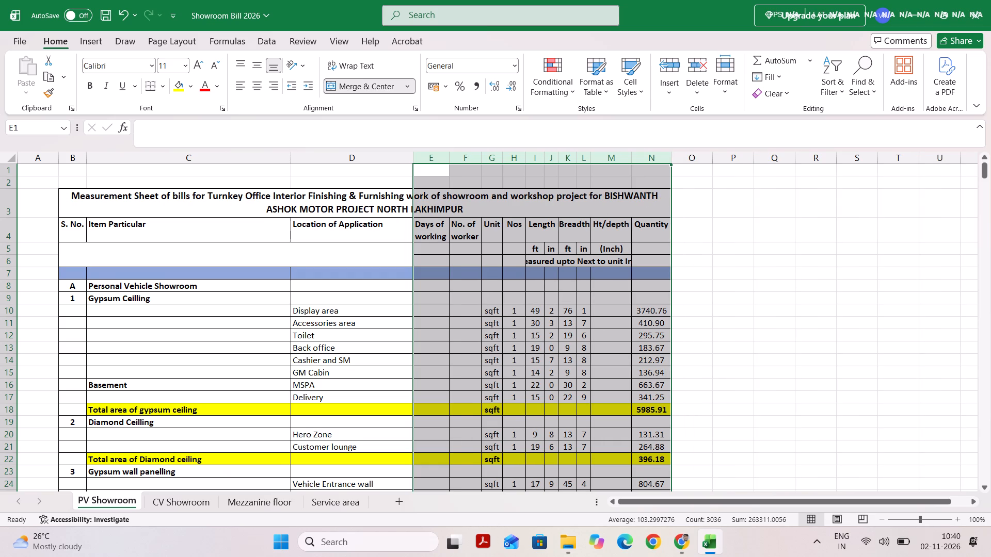
{"action": "scroll", "coordinate": [251, 318], "scroll_direction": "down", "scroll_amount": 1}
{"action": "left_click", "coordinate": [124, 278]}
Narrow the empty column A on the PV Showroom sheet to a slim margin before the table.
{"action": "scroll", "coordinate": [124, 278], "scroll_direction": "up", "scroll_amount": 1}
{"action": "left_click_drag", "start_coordinate": [58, 161], "coordinate": [37, 174]}
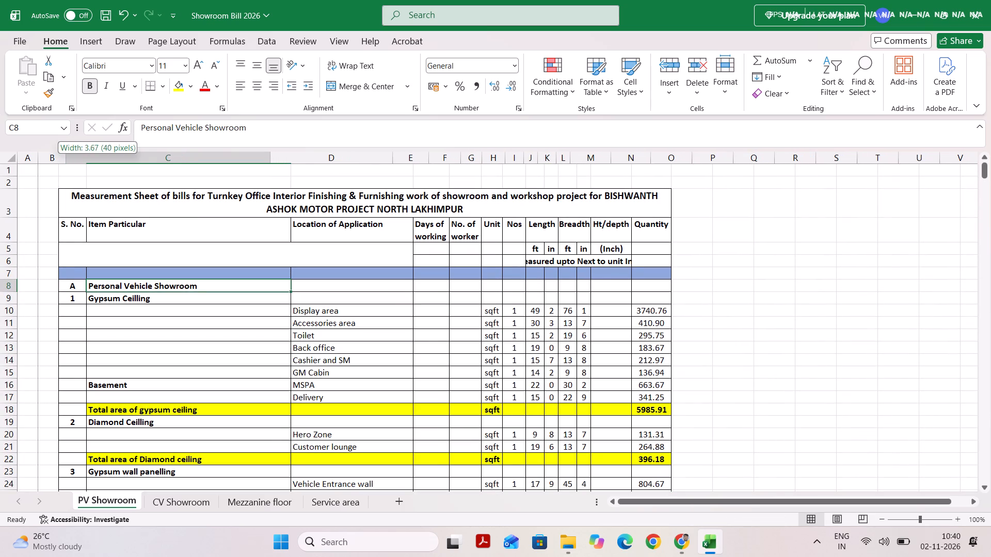
{"action": "left_click_drag", "start_coordinate": [37, 174], "coordinate": [31, 174]}
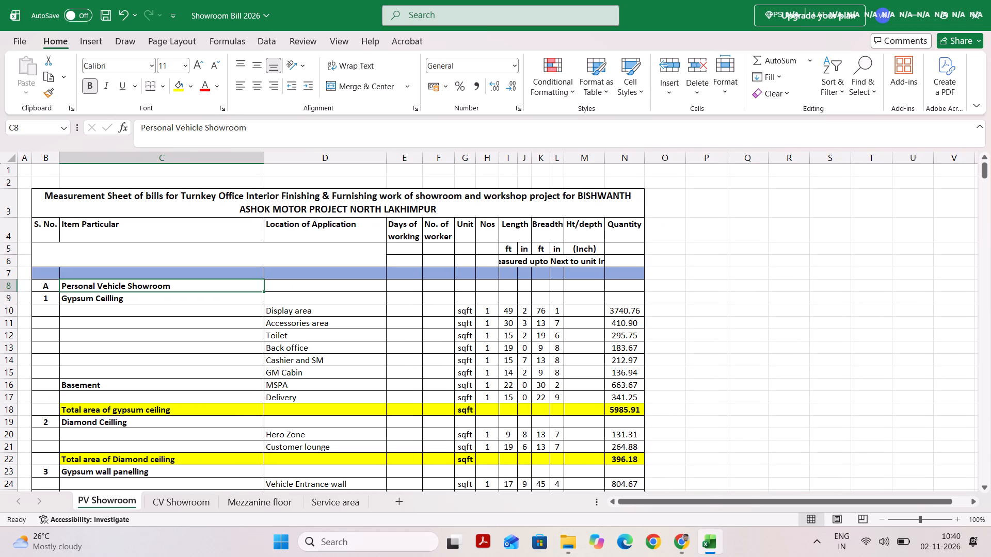
Merge and center B2 to N2 above the PV Showroom table's heading, and enter the bold title PV SHOWROOM there.
{"action": "left_click", "coordinate": [129, 218]}
{"action": "left_click", "coordinate": [5, 173]}
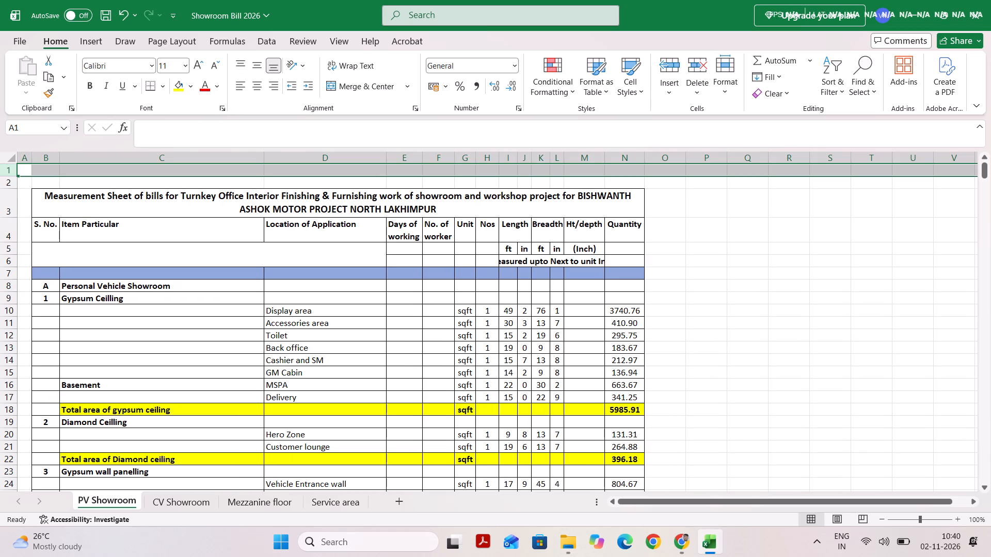
{"action": "left_click", "coordinate": [227, 248]}
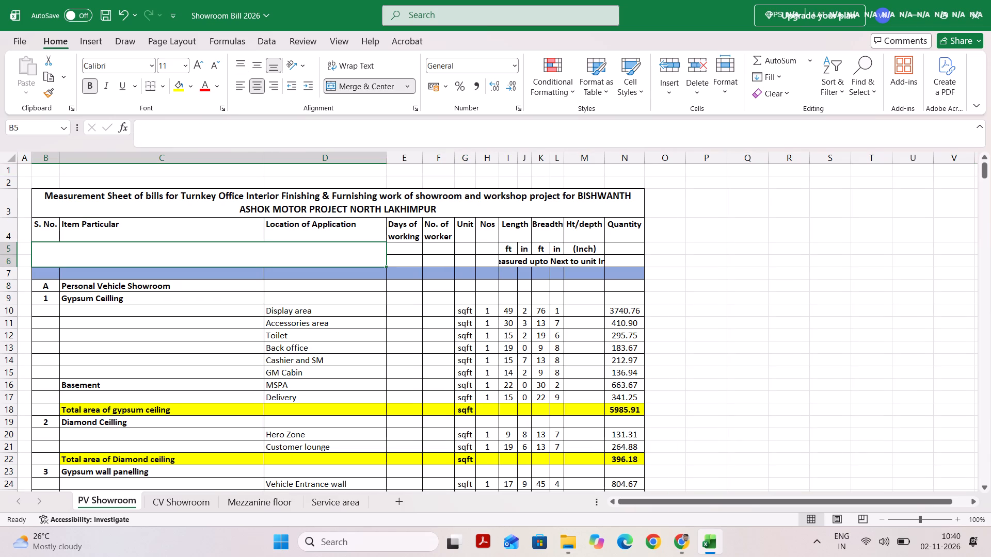
{"action": "left_click_drag", "start_coordinate": [48, 184], "coordinate": [568, 181]}
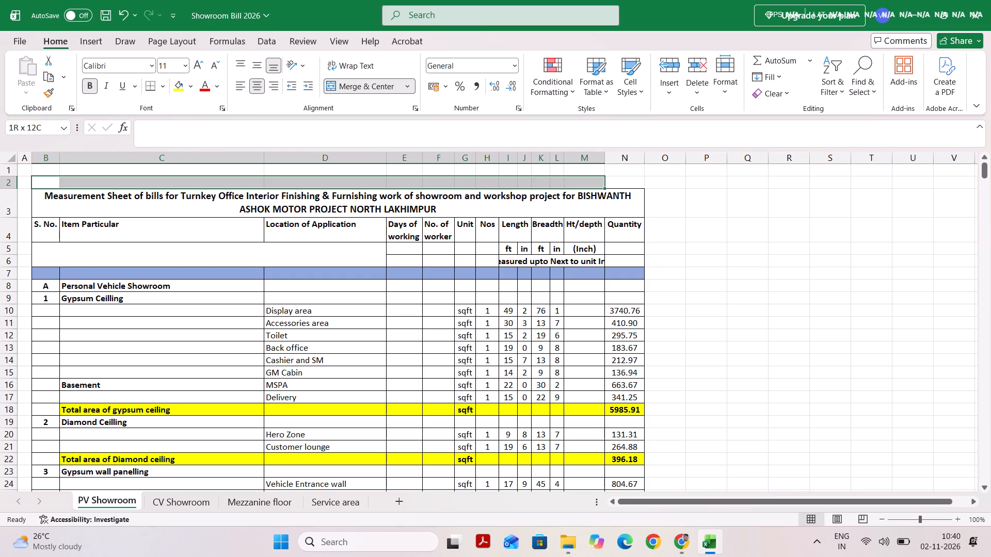
{"action": "left_click_drag", "start_coordinate": [568, 181], "coordinate": [635, 185]}
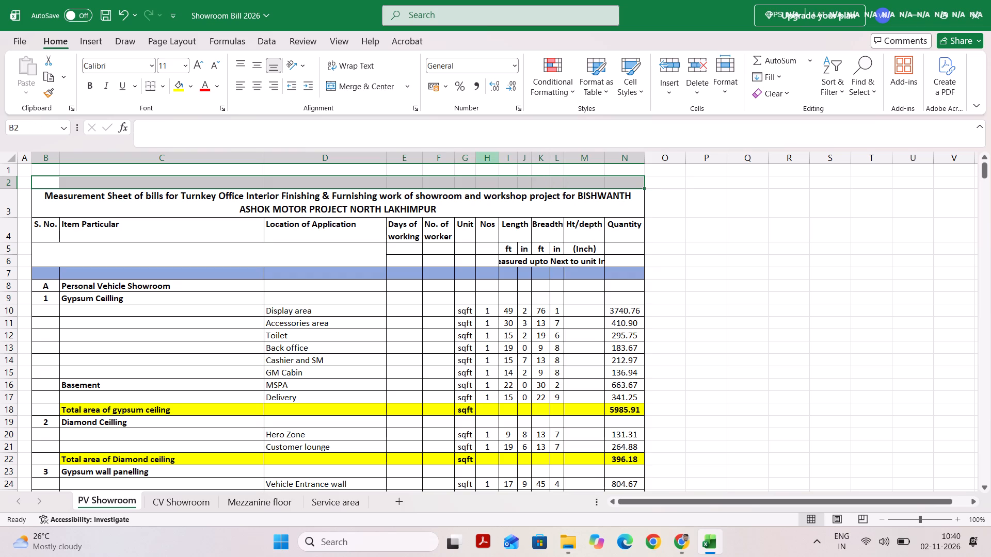
{"action": "left_click", "coordinate": [369, 88]}
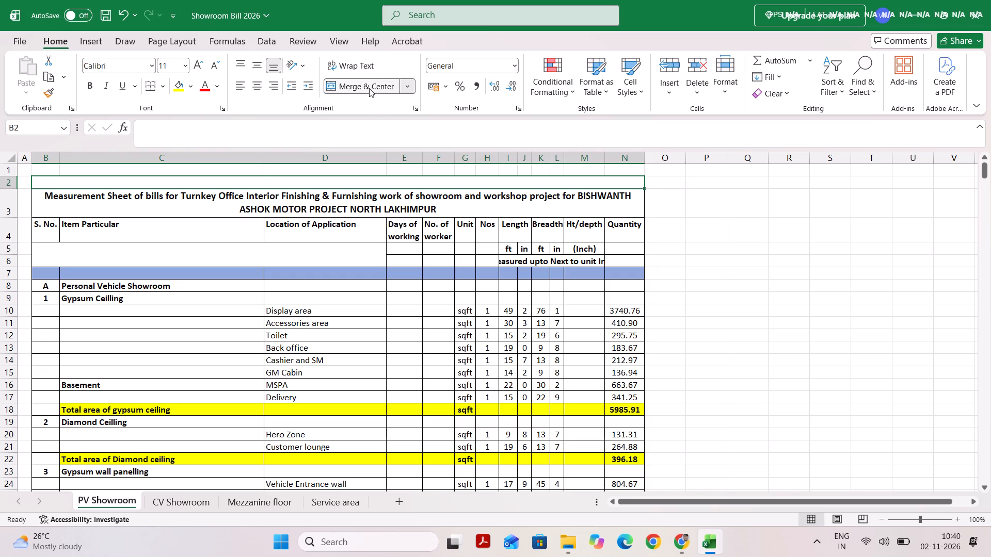
{"action": "type", "text": "PV SHOWROOM"}
{"action": "key", "text": "Return"}
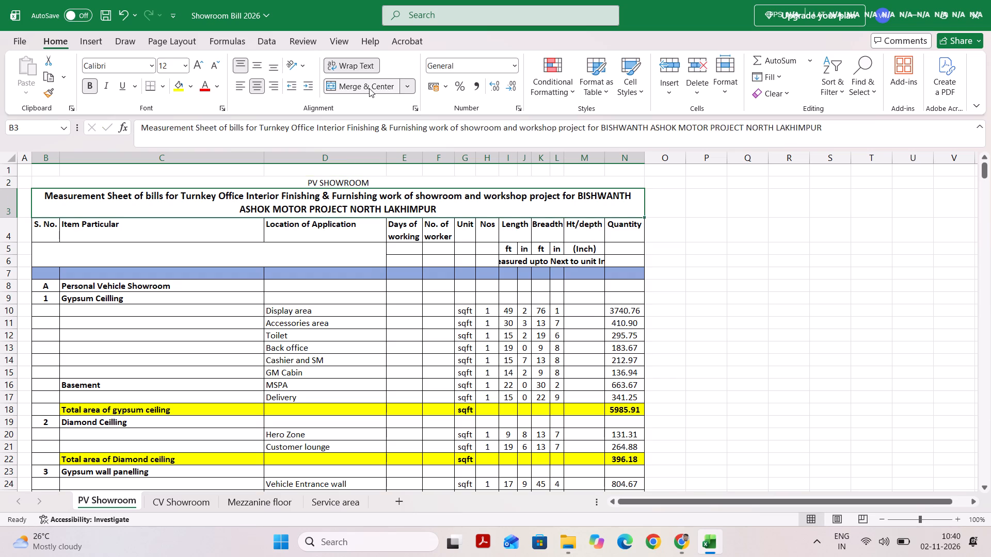
{"action": "key", "text": "Up"}
{"action": "key", "text": "ctrl+b"}
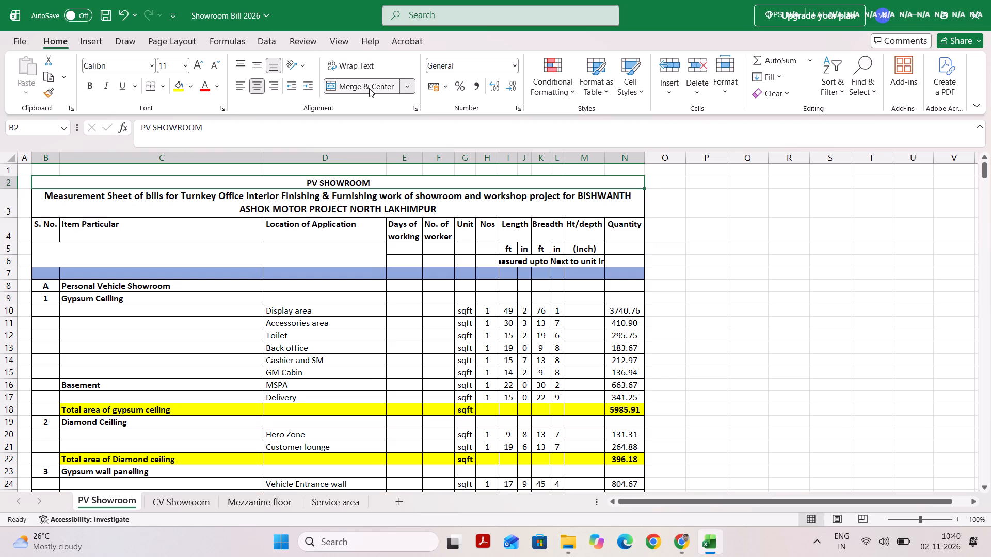
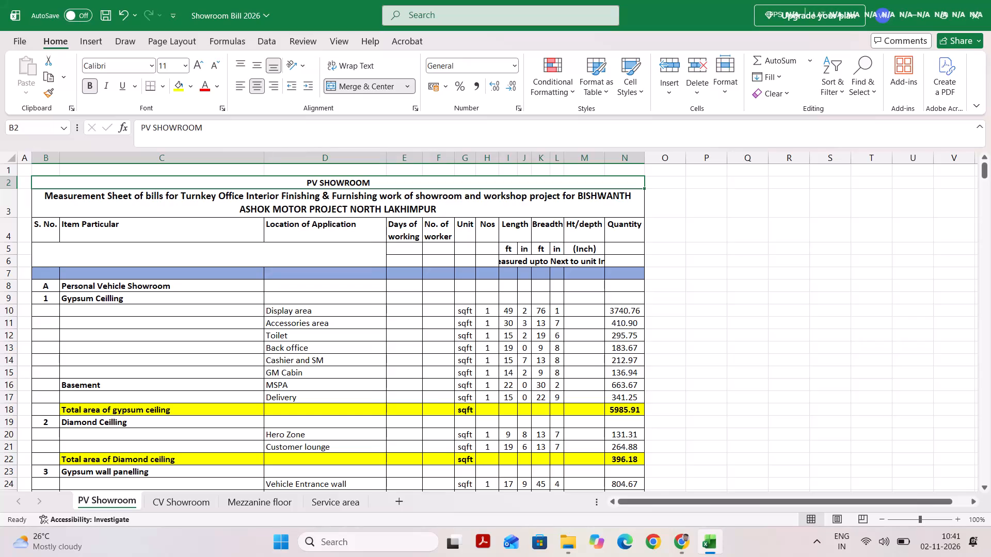
Enlarge the PV SHOWROOM title in the merged B2 cell to font size 16.
{"action": "left_click", "coordinate": [197, 67]}
{"action": "left_click", "coordinate": [197, 67]}
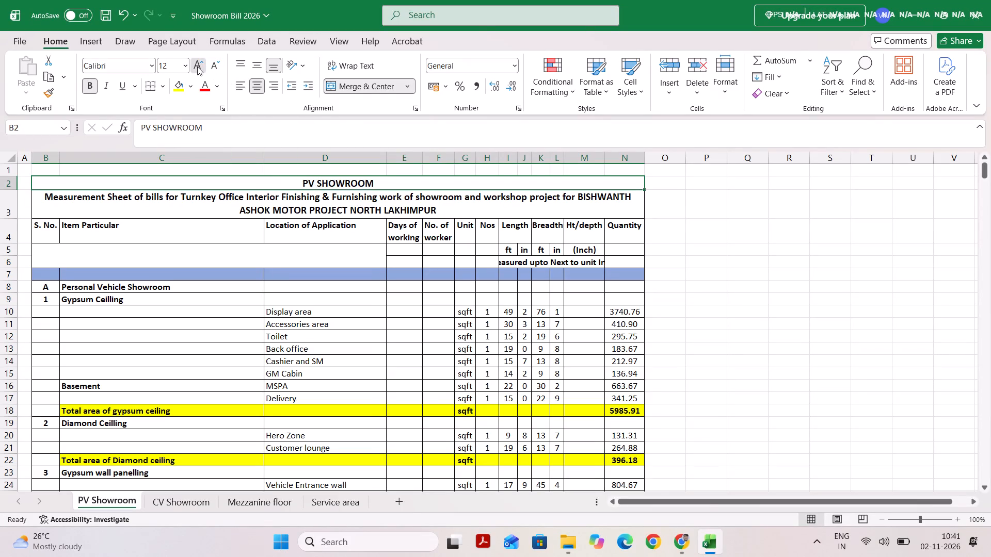
{"action": "left_click", "coordinate": [197, 67]}
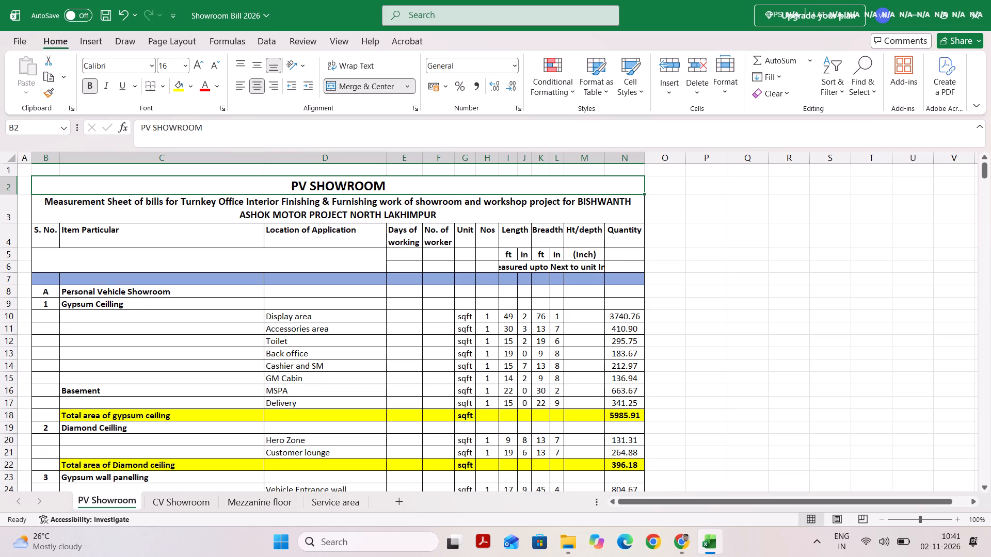
Insert a blank row 2 above the measurement heading on the CV Showroom sheet.
{"action": "key", "text": "ctrl+c"}
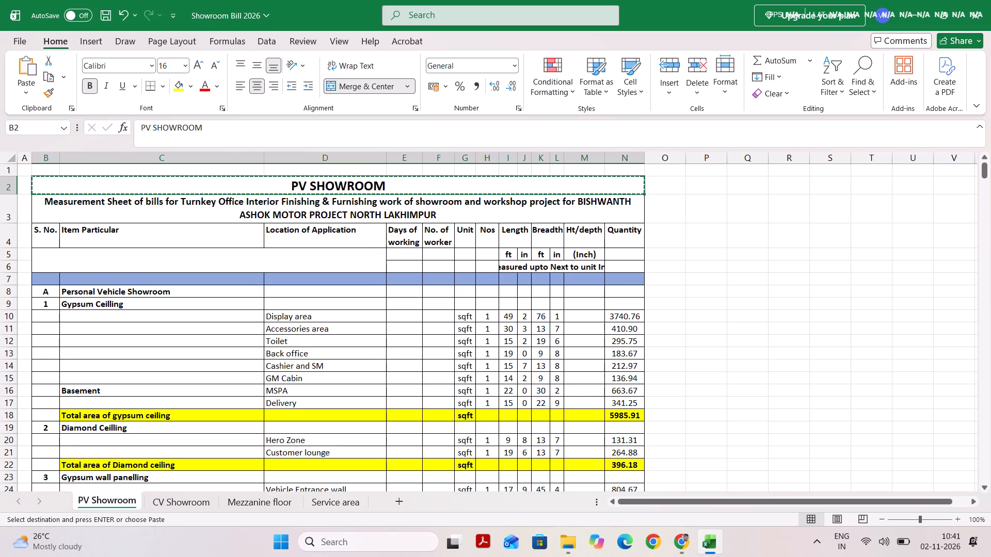
{"action": "left_click", "coordinate": [181, 505]}
{"action": "scroll", "coordinate": [207, 365], "scroll_direction": "up", "scroll_amount": 5}
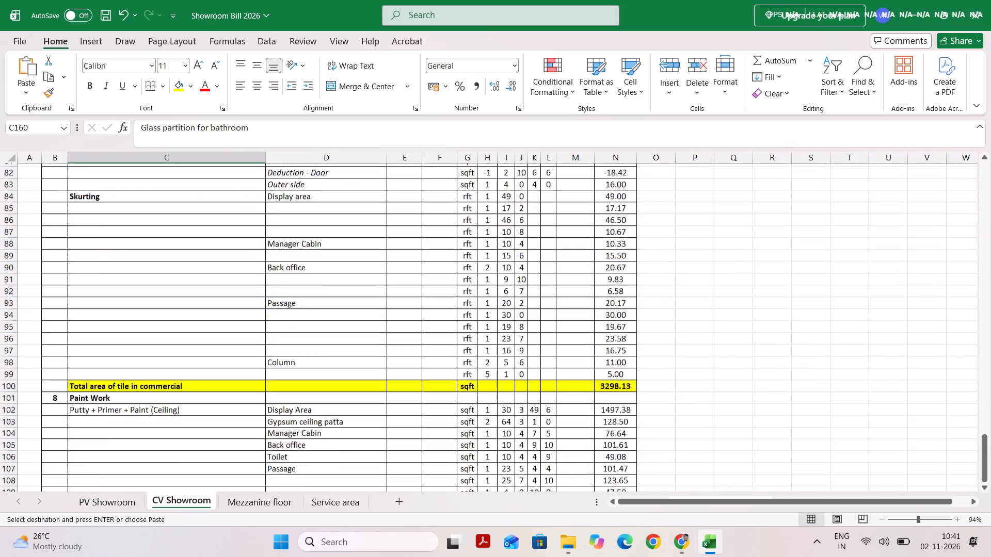
{"action": "scroll", "coordinate": [207, 365], "scroll_direction": "up", "scroll_amount": 14}
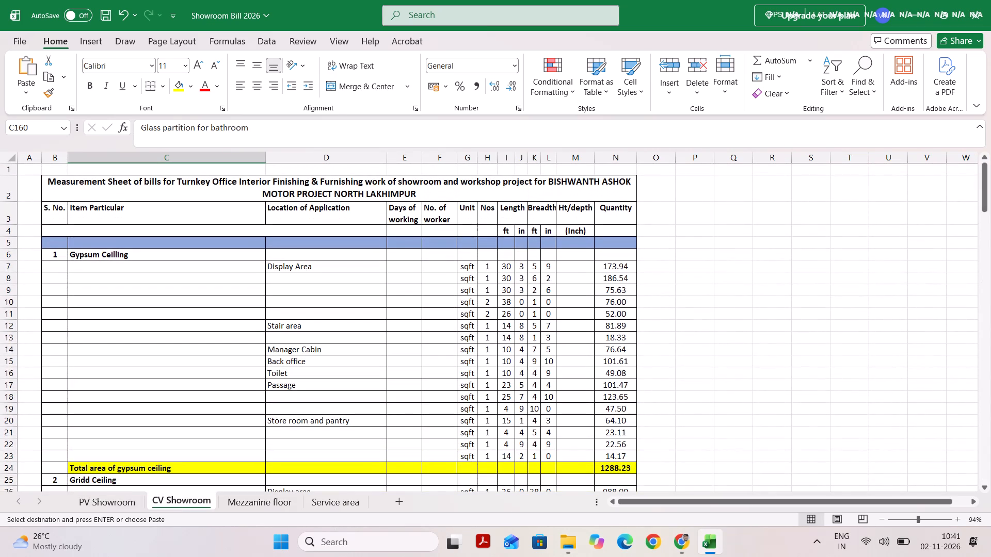
{"action": "double_click", "coordinate": [200, 267]}
{"action": "left_click", "coordinate": [188, 299]}
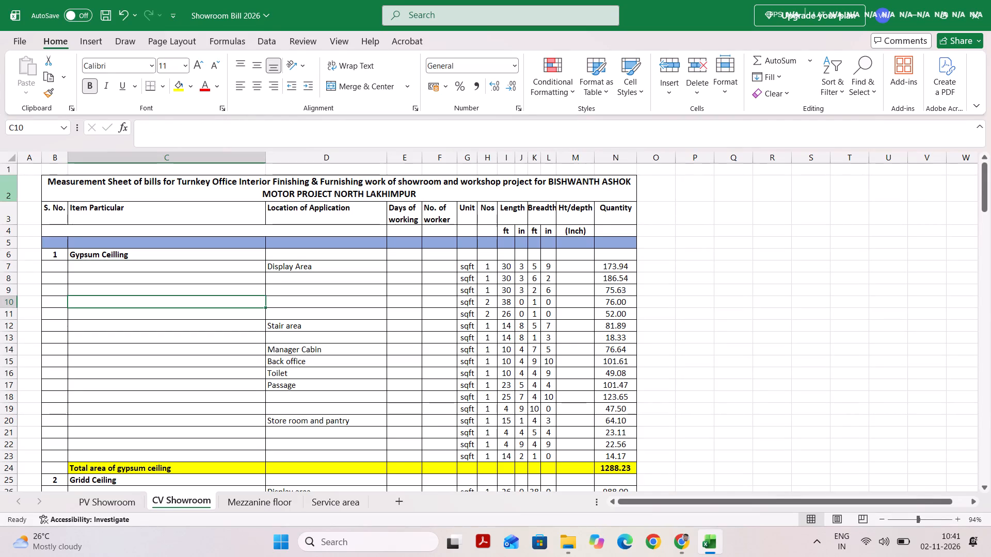
{"action": "left_click", "coordinate": [1, 194]}
{"action": "key", "text": "ctrl+plus"}
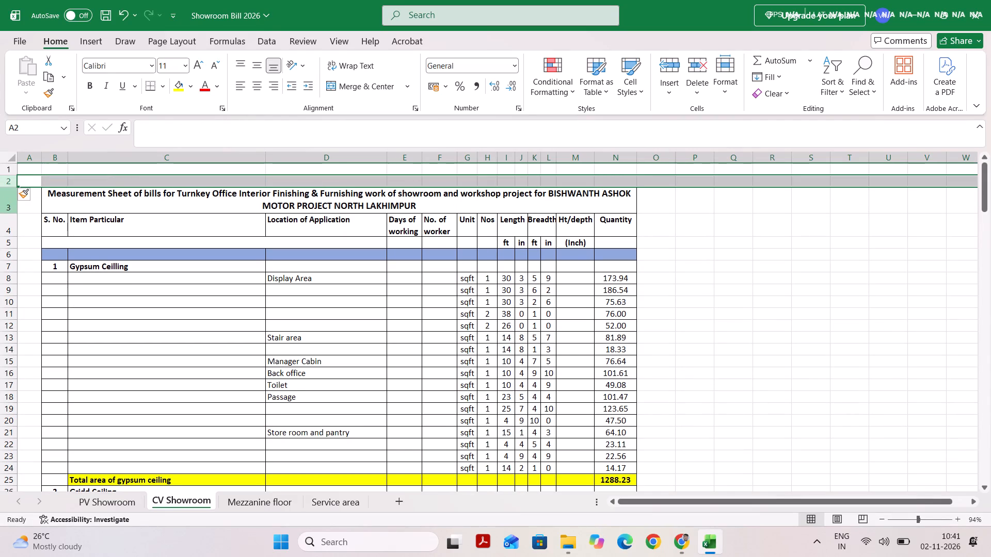
Merge and center B2 to N2 in the blank row above the CV Showroom heading.
{"action": "left_click", "coordinate": [51, 181]}
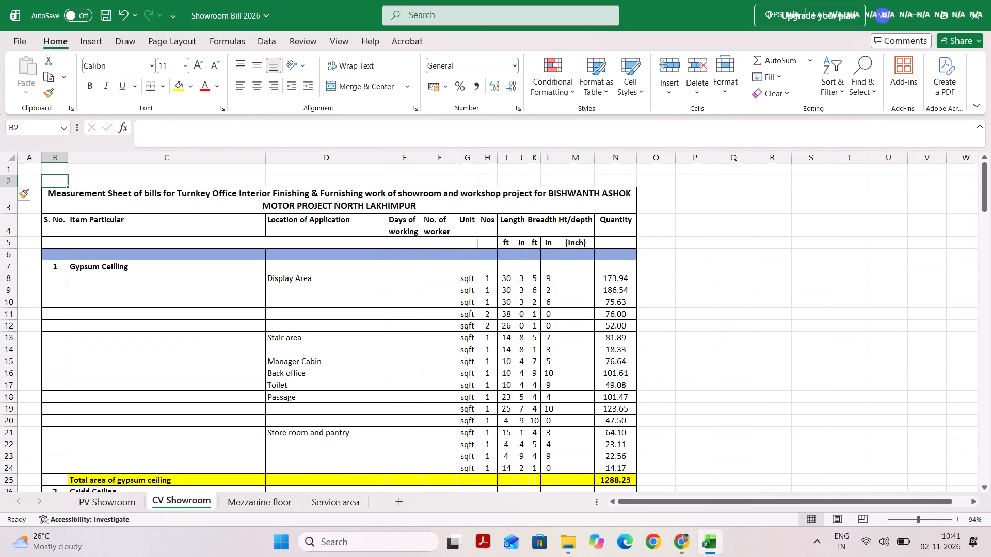
{"action": "key", "text": "Insert"}
{"action": "key", "text": "Insert"}
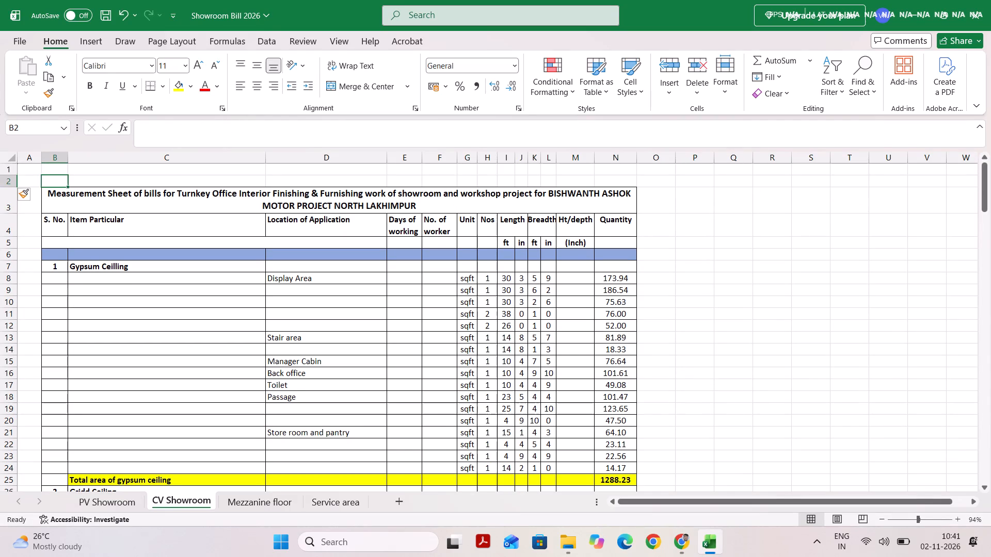
{"action": "key", "text": "shift+Right"}
{"action": "key", "text": "shift+Right"}
{"action": "key", "text": "shift+Right"}
{"action": "key", "text": "shift+Right"}
{"action": "key", "text": "shift+Right"}
{"action": "key", "text": "shift+Right"}
{"action": "key", "text": "shift+Right"}
{"action": "key", "text": "shift+Right"}
{"action": "key", "text": "shift+Right"}
{"action": "key", "text": "shift+Right"}
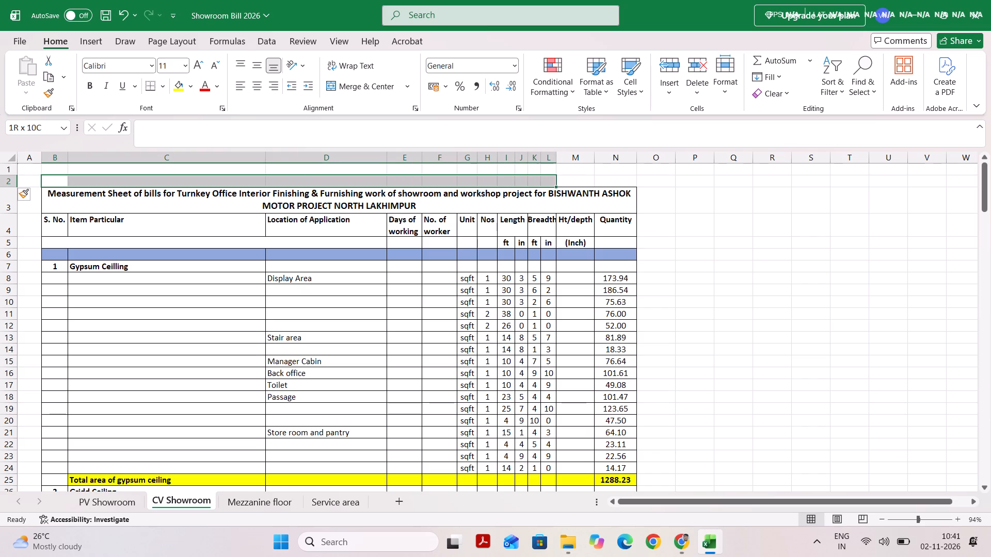
{"action": "key", "text": "shift+Right"}
{"action": "key", "text": "shift+Right"}
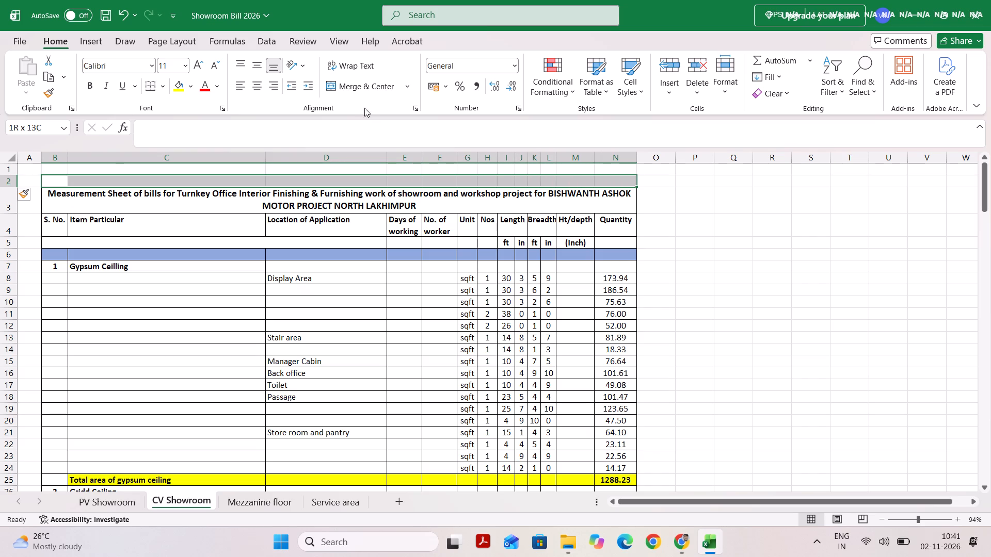
{"action": "left_click", "coordinate": [358, 96]}
{"action": "left_click", "coordinate": [359, 90]}
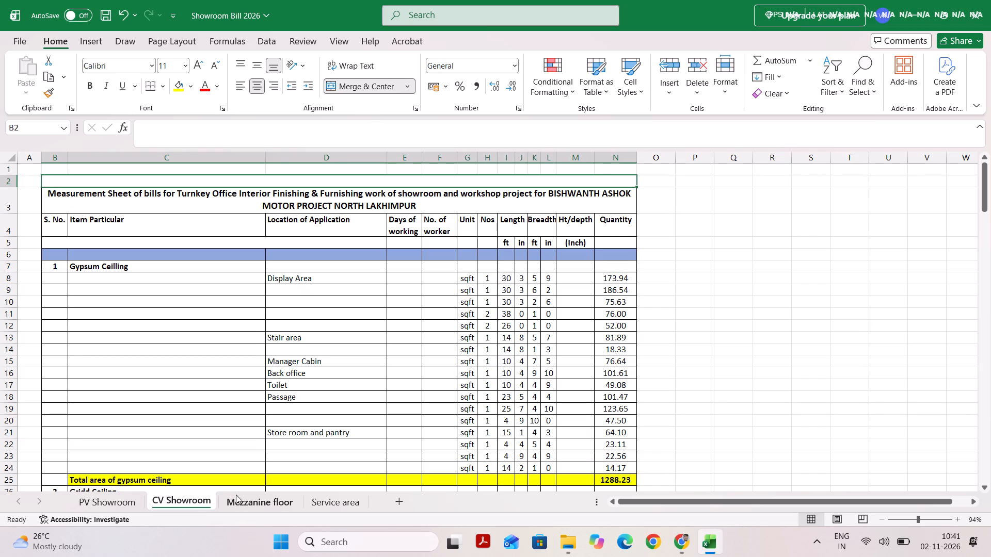
Copy the PV SHOWROOM title cell from the PV Showroom sheet into the merged row 2 of CV Showroom.
{"action": "left_click", "coordinate": [119, 502]}
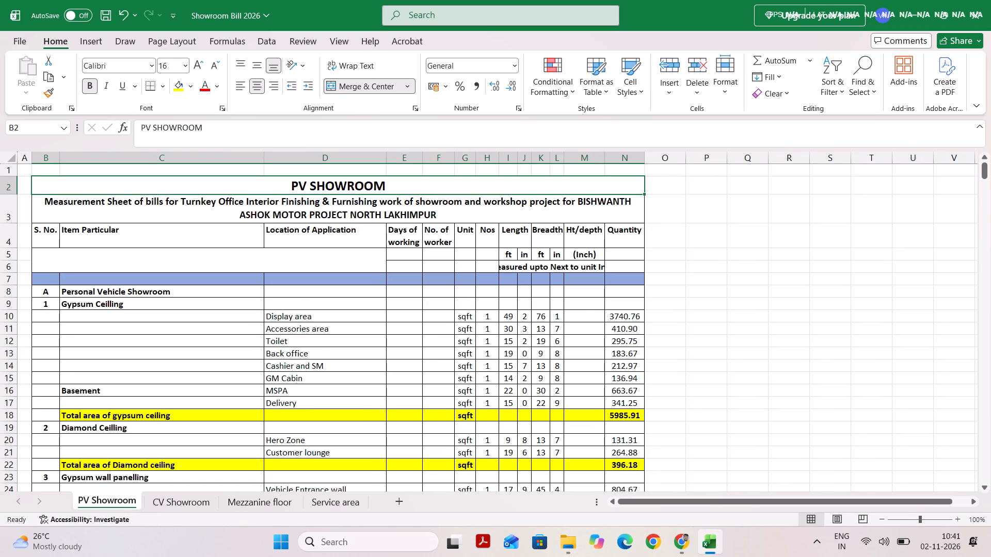
{"action": "key", "text": "ctrl+c"}
{"action": "left_click", "coordinate": [173, 507]}
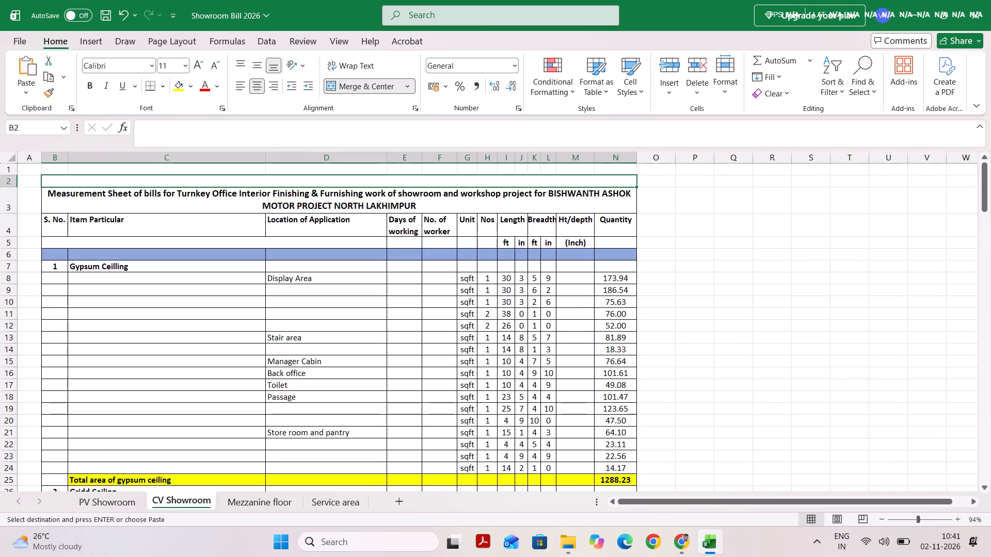
{"action": "key", "text": "ctrl+v"}
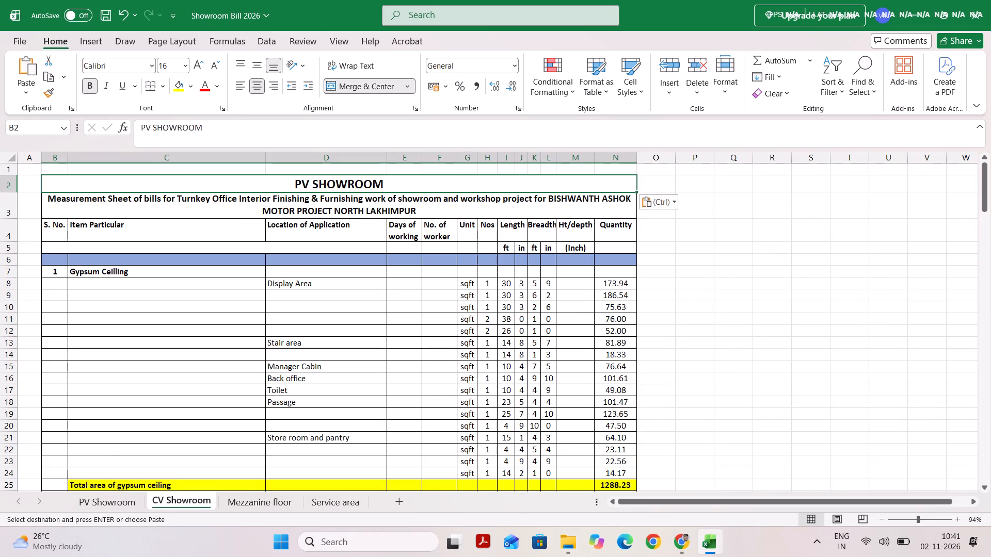
Insert a blank row 2 above the measurement heading on the Mezzanine floor sheet.
{"action": "left_click", "coordinate": [254, 506]}
{"action": "scroll", "coordinate": [173, 320], "scroll_direction": "up", "scroll_amount": 7}
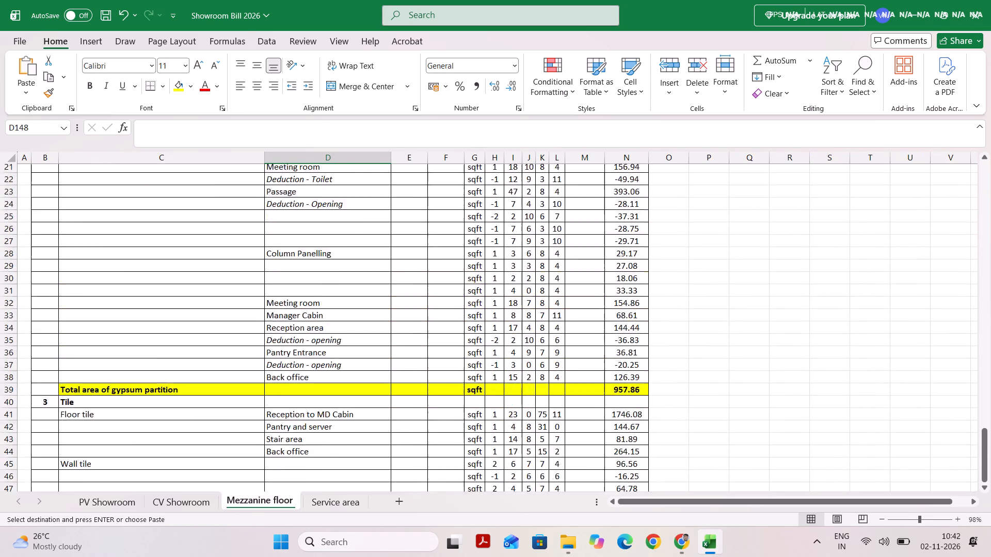
{"action": "scroll", "coordinate": [173, 320], "scroll_direction": "up", "scroll_amount": 8}
{"action": "left_click", "coordinate": [5, 191]}
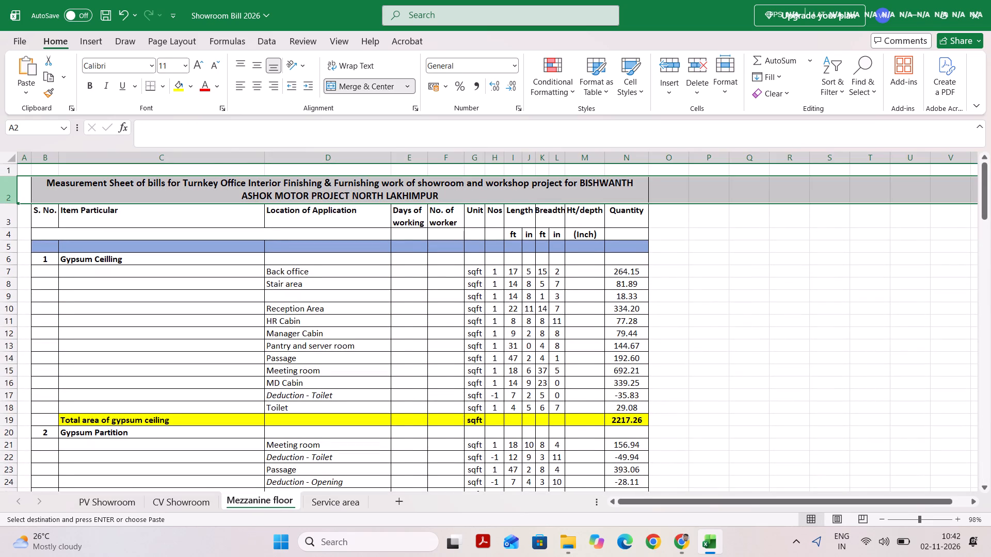
{"action": "key", "text": "ctrl+plus"}
Merge and center B2 to N2 in the blank row above the Mezzanine floor heading.
{"action": "left_click", "coordinate": [39, 181]}
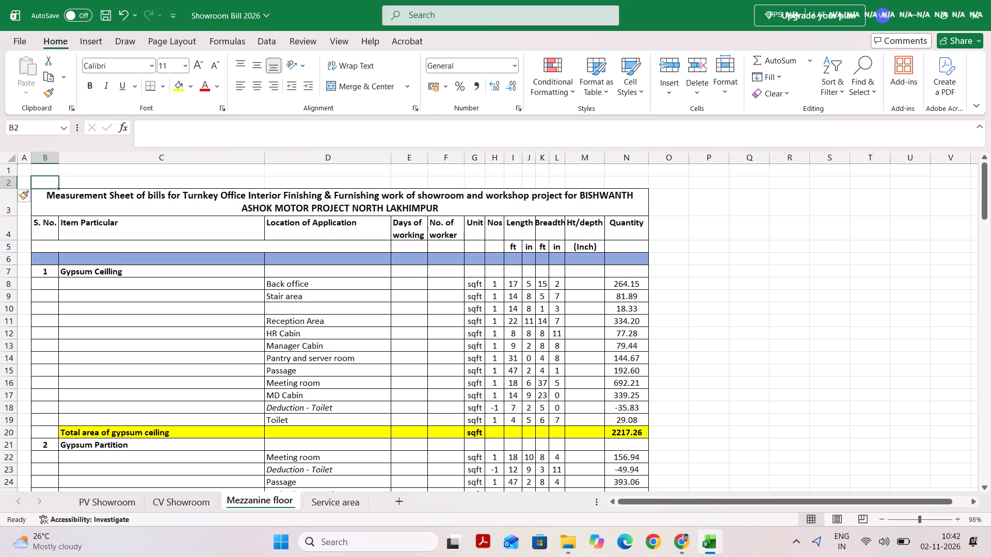
{"action": "key", "text": "shift+Right"}
{"action": "key", "text": "shift+Right"}
{"action": "key", "text": "shift+Right"}
{"action": "key", "text": "shift+Right"}
{"action": "key", "text": "shift+Right"}
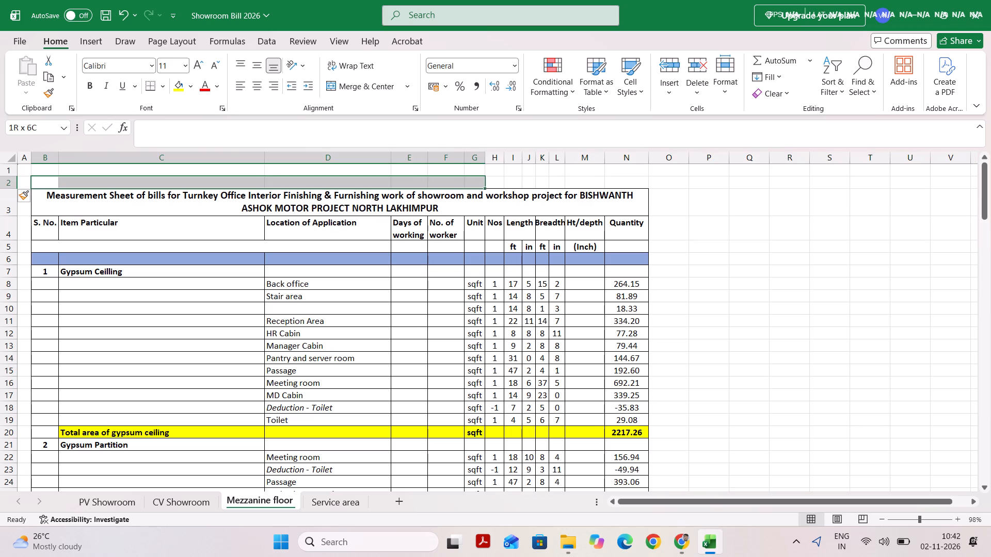
{"action": "key", "text": "shift+Right"}
{"action": "key", "text": "shift+Right"}
{"action": "key", "text": "shift+Right"}
{"action": "key", "text": "shift+Right"}
{"action": "key", "text": "shift+Right"}
{"action": "key", "text": "shift+Right"}
{"action": "key", "text": "shift+Right"}
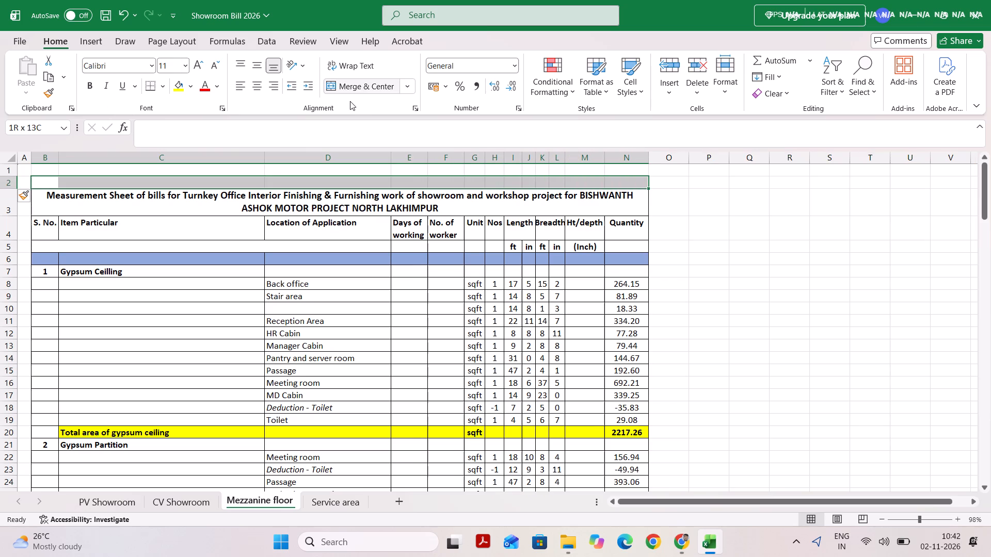
{"action": "left_click", "coordinate": [354, 88]}
Copy the PV SHOWROOM title cell from the CV Showroom sheet into the merged row 2 of Mezzanine floor.
{"action": "left_click", "coordinate": [186, 501]}
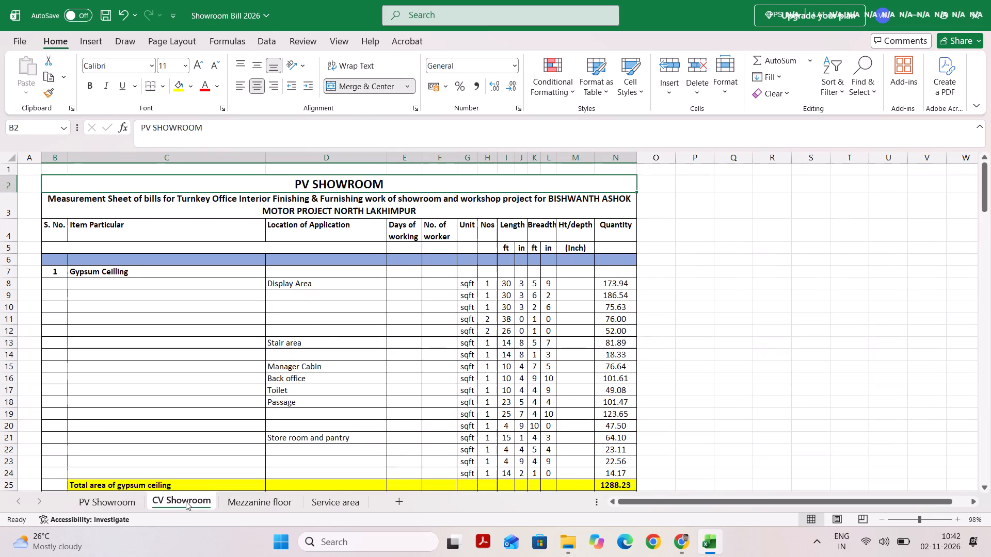
{"action": "left_click", "coordinate": [300, 184]}
{"action": "key", "text": "ctrl+c"}
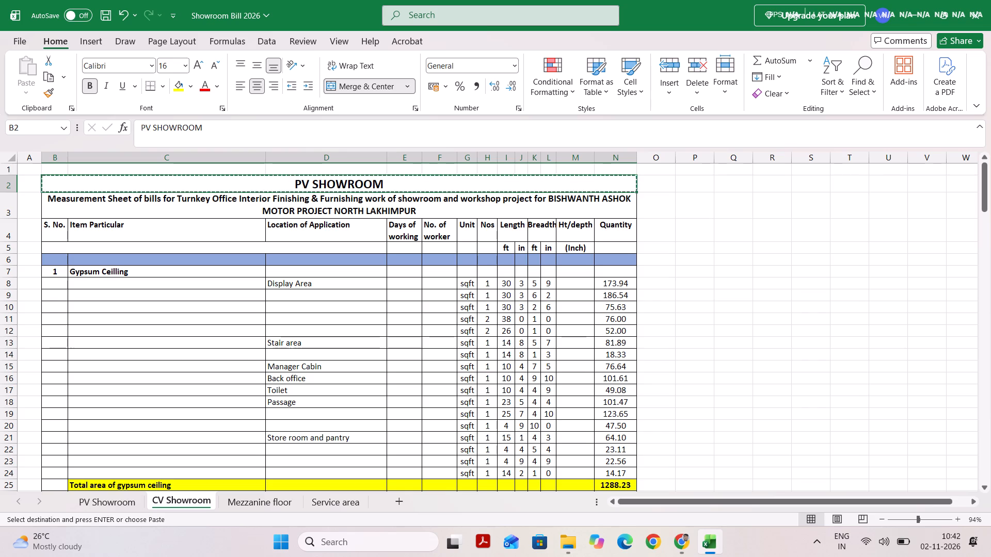
{"action": "left_click", "coordinate": [249, 506]}
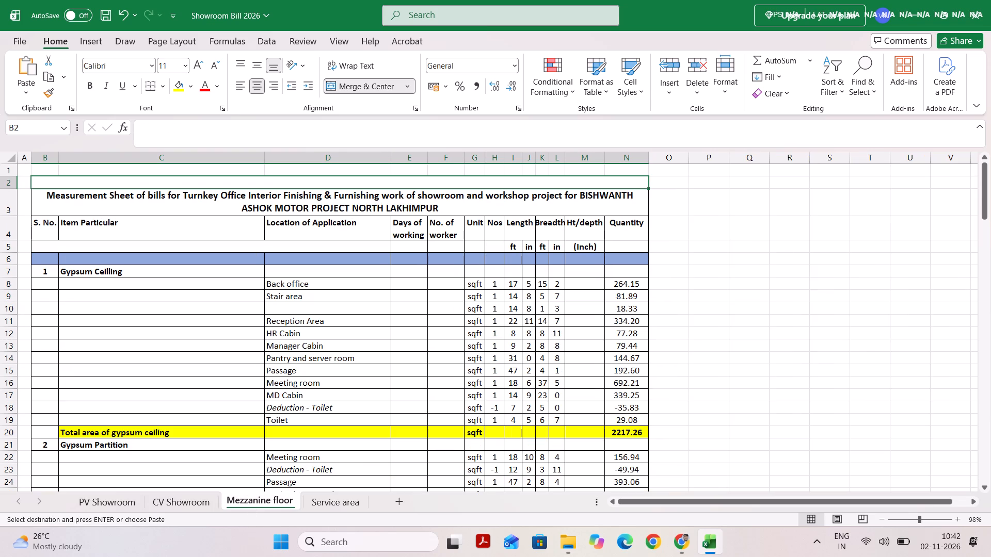
{"action": "key", "text": "ctrl+v"}
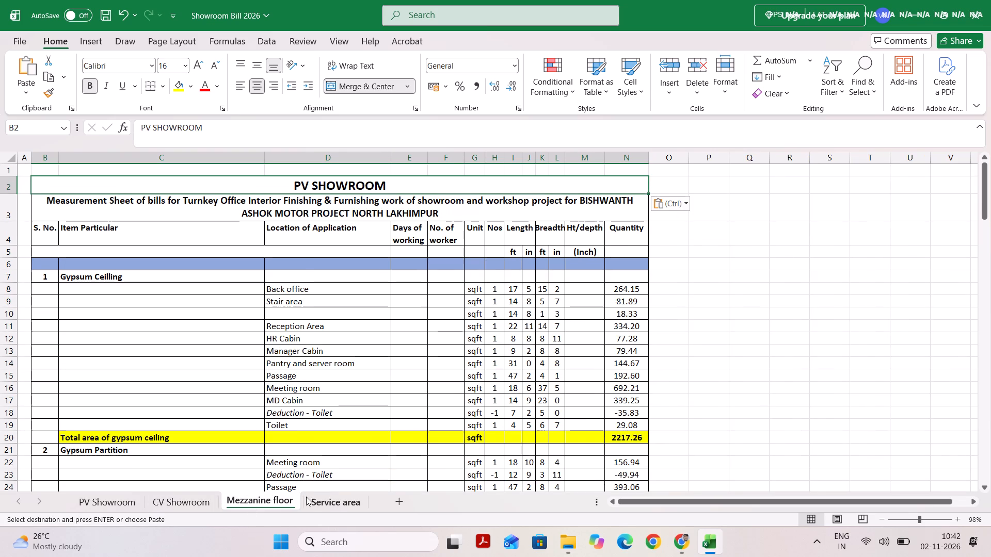
Delete one of the two empty rows above the heading on the Service area sheet.
{"action": "left_click", "coordinate": [326, 499]}
{"action": "scroll", "coordinate": [316, 420], "scroll_direction": "up", "scroll_amount": 2}
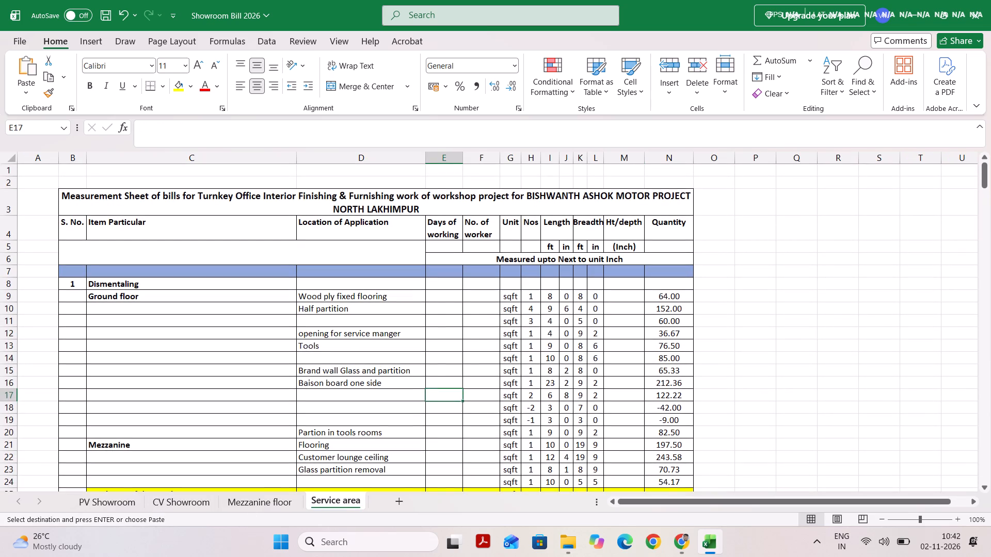
{"action": "left_click", "coordinate": [3, 172]}
{"action": "key", "text": "ctrl+minus"}
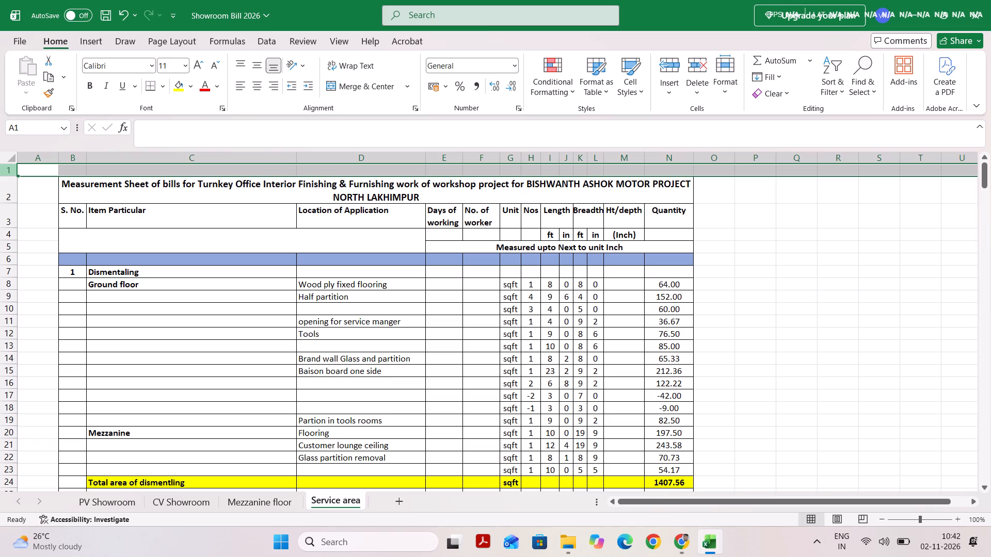
Narrow the empty column A on the Service area sheet to a width of about 2.56.
{"action": "left_click_drag", "start_coordinate": [57, 159], "coordinate": [30, 189]}
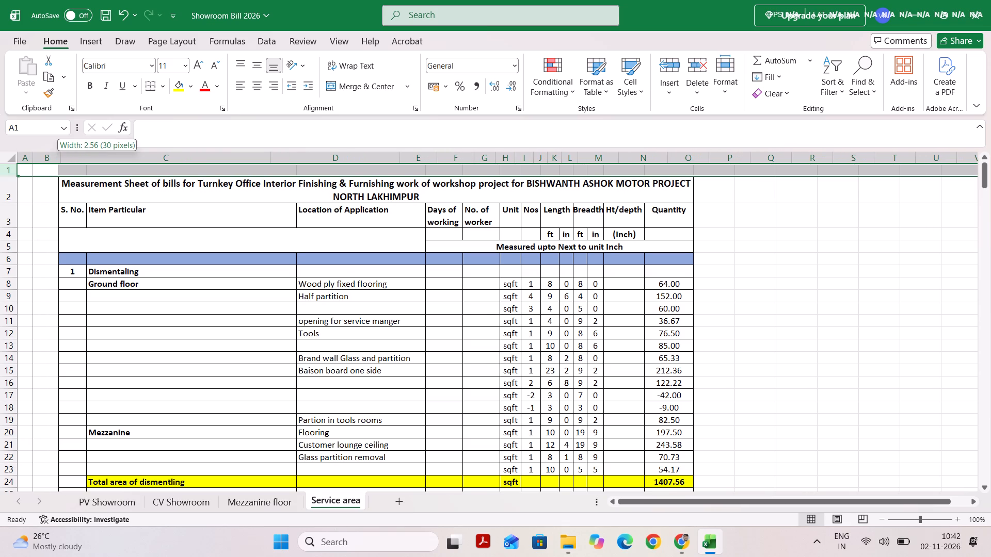
{"action": "left_click_drag", "start_coordinate": [30, 189], "coordinate": [30, 189]}
Insert a blank row 2 directly above the measurement heading on the Service area sheet.
{"action": "left_click", "coordinate": [67, 195]}
{"action": "left_click", "coordinate": [0, 196]}
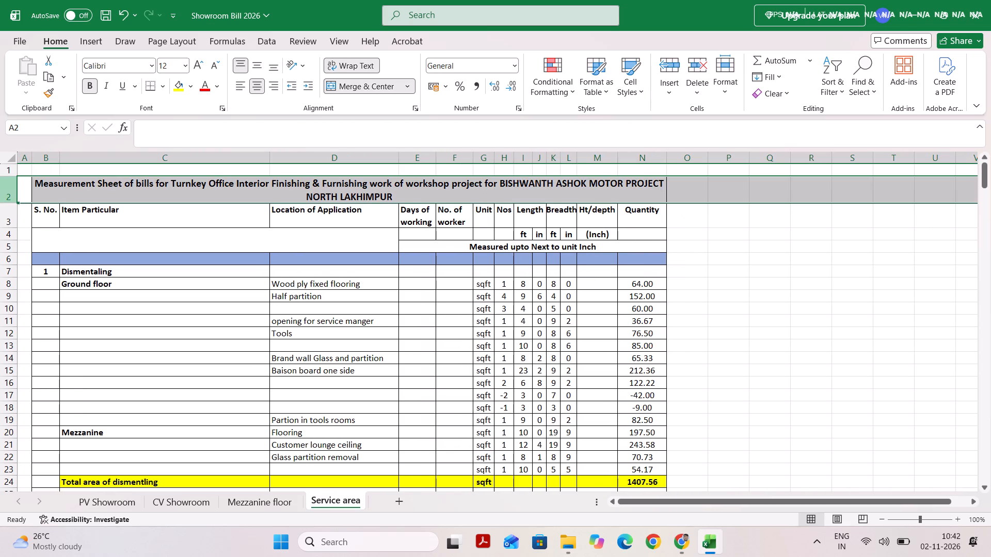
{"action": "key", "text": "ctrl+plus"}
Merge and center B2 to N2 in the blank row above the Service area heading.
{"action": "left_click", "coordinate": [41, 185]}
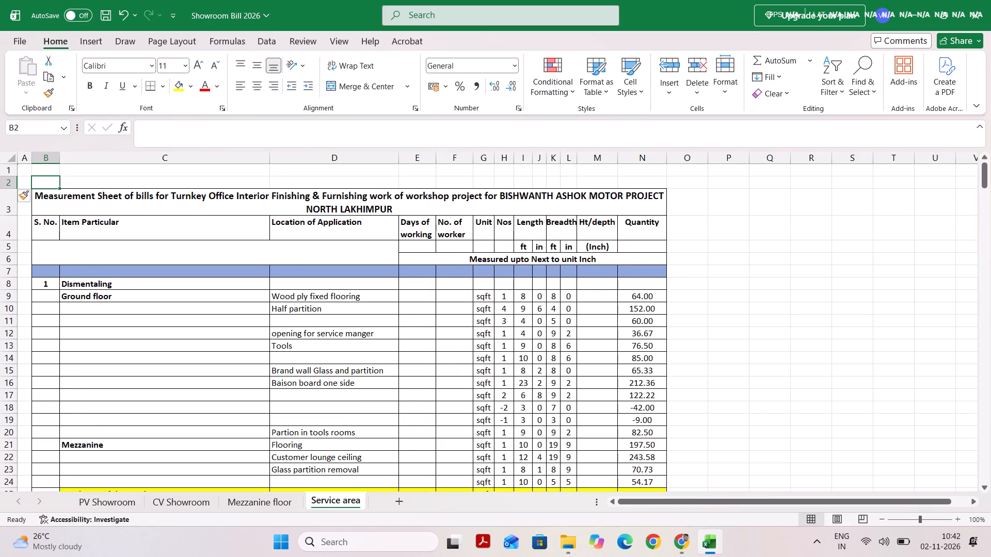
{"action": "key", "text": "shift+Right"}
{"action": "key", "text": "shift+Right"}
{"action": "key", "text": "shift+Right"}
{"action": "key", "text": "shift+Right"}
{"action": "key", "text": "shift+Right"}
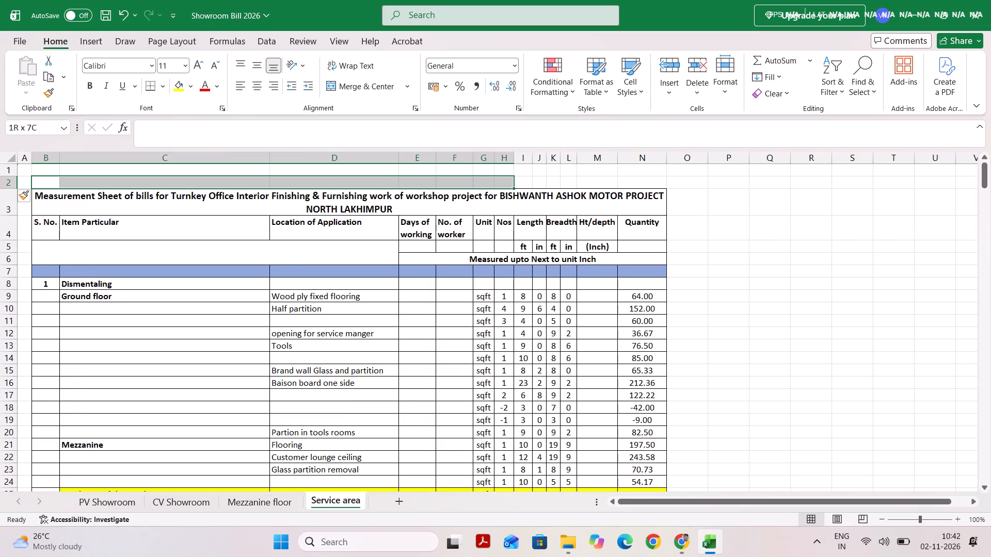
{"action": "key", "text": "shift+Right"}
{"action": "key", "text": "shift+Right"}
{"action": "key", "text": "shift+Right"}
{"action": "key", "text": "shift+Right"}
{"action": "key", "text": "shift+Right"}
{"action": "key", "text": "shift+Right"}
{"action": "key", "text": "shift+Right"}
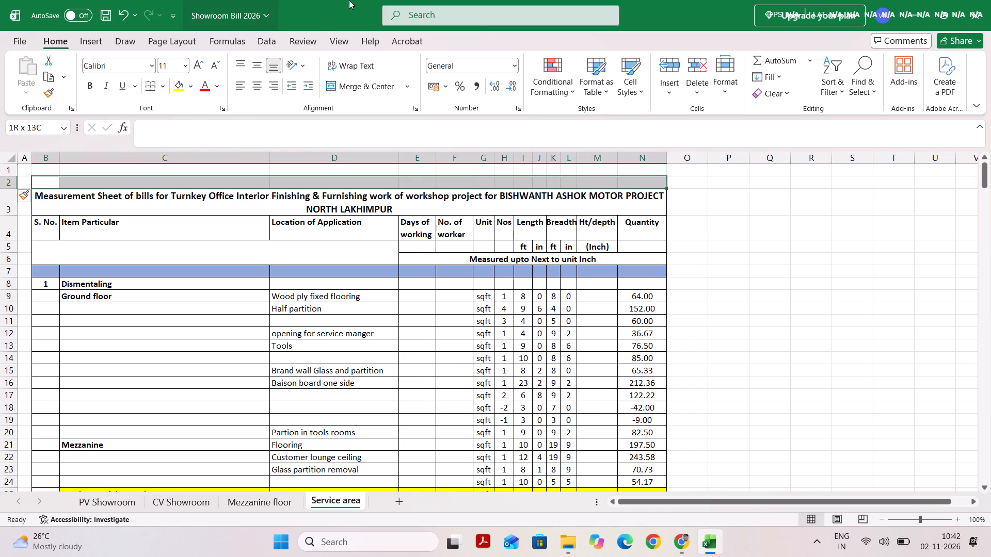
{"action": "left_click", "coordinate": [328, 81]}
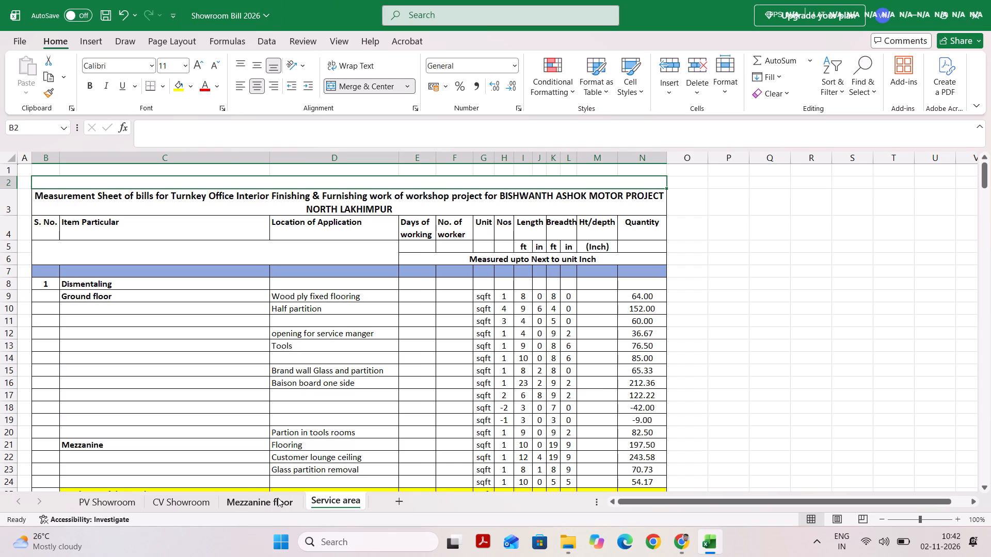
Copy the PV SHOWROOM title cell from Mezzanine floor into the merged row 2 of Service area, and return to the PV Showroom sheet.
{"action": "left_click", "coordinate": [274, 501]}
{"action": "left_click", "coordinate": [313, 179]}
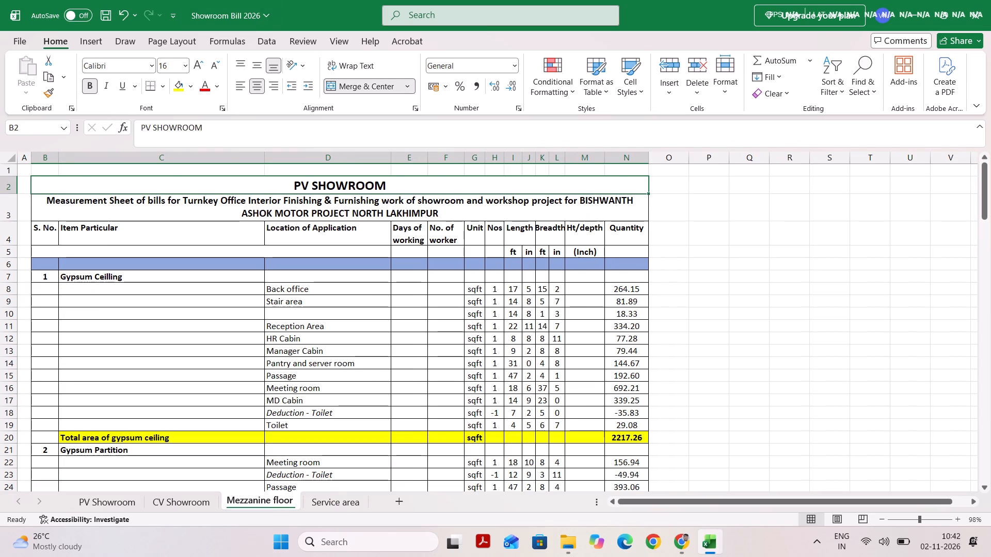
{"action": "key", "text": "ctrl+c"}
{"action": "left_click", "coordinate": [345, 504]}
{"action": "key", "text": "ctrl+v"}
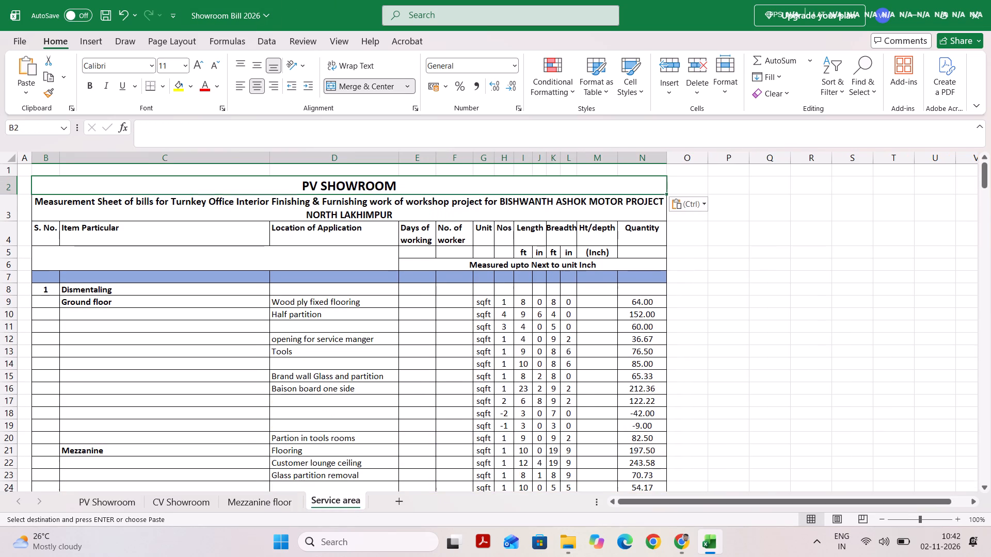
{"action": "left_click", "coordinate": [110, 499]}
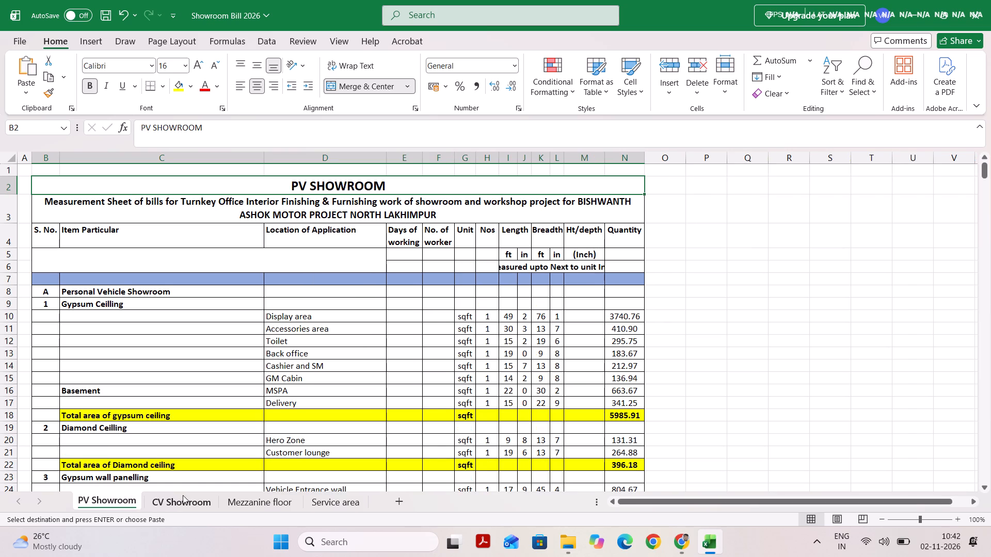
Change PV to CV in the merged title of the CV Showroom sheet so it reads CV SHOWROOM.
{"action": "left_click", "coordinate": [185, 497]}
{"action": "double_click", "coordinate": [308, 184]}
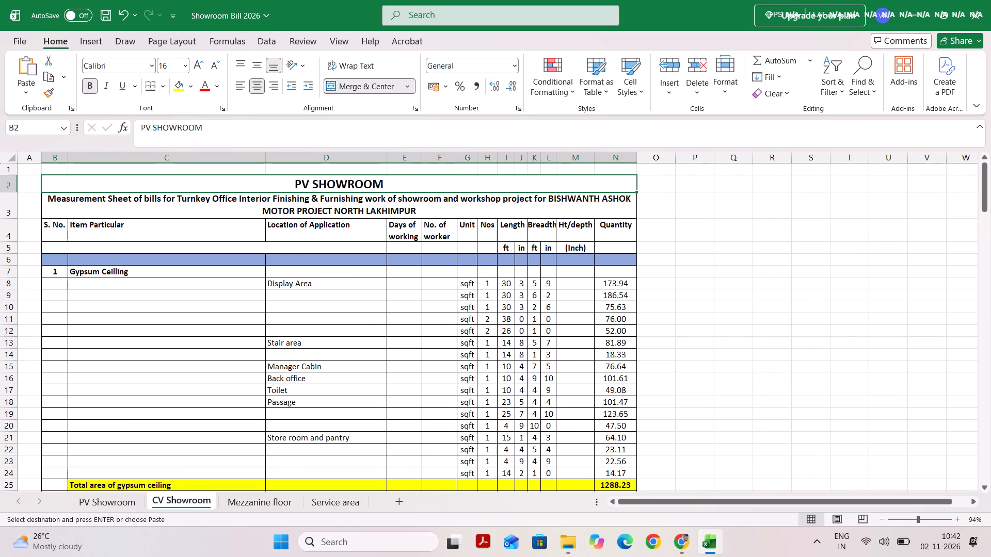
{"action": "key", "text": "BackSpace"}
{"action": "key", "text": "BackSpace"}
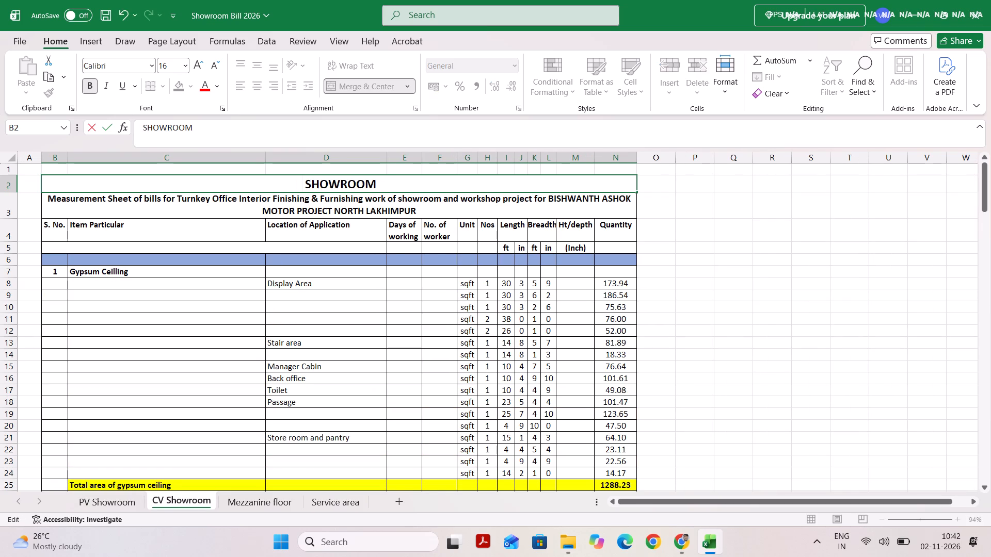
{"action": "type", "text": "CV"}
{"action": "key", "text": "Return"}
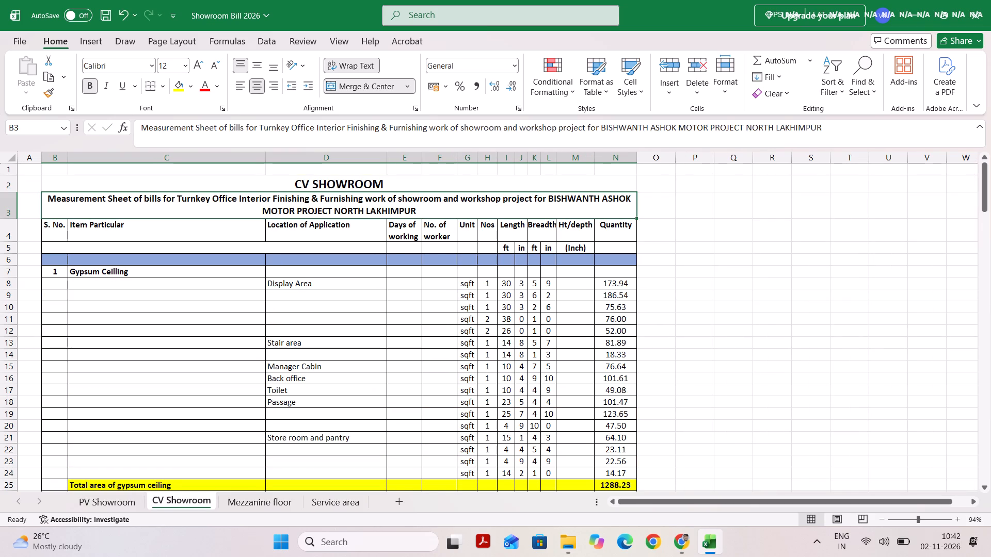
Remove the PV prefix from the merged title in row 2 of the Mezzanine floor sheet.
{"action": "left_click", "coordinate": [247, 495]}
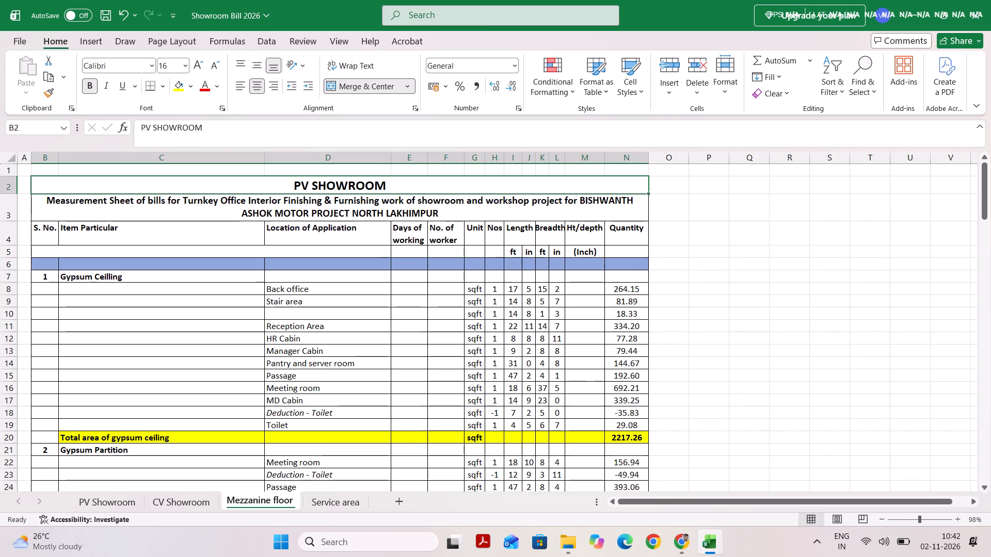
{"action": "double_click", "coordinate": [308, 187]}
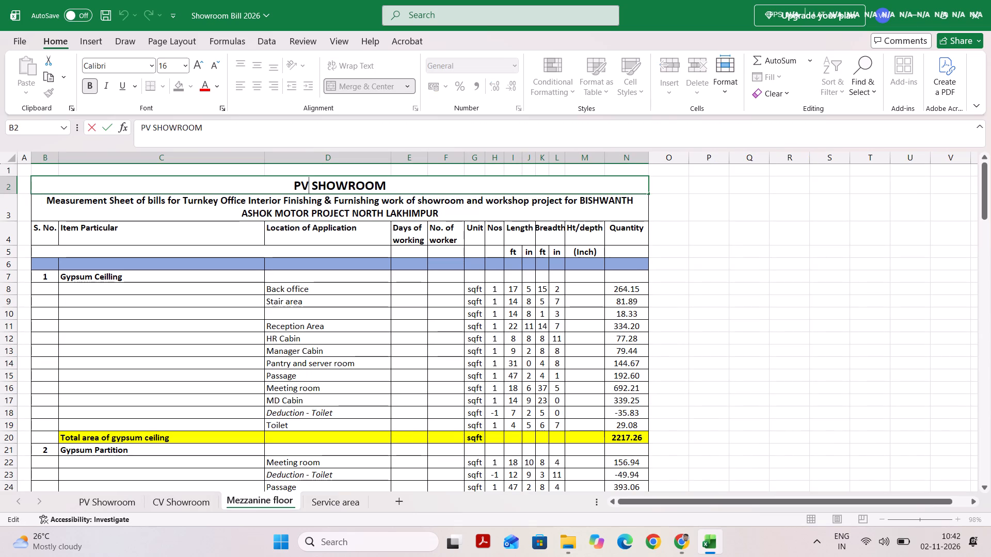
{"action": "key", "text": "BackSpace"}
{"action": "key", "text": "BackSpace"}
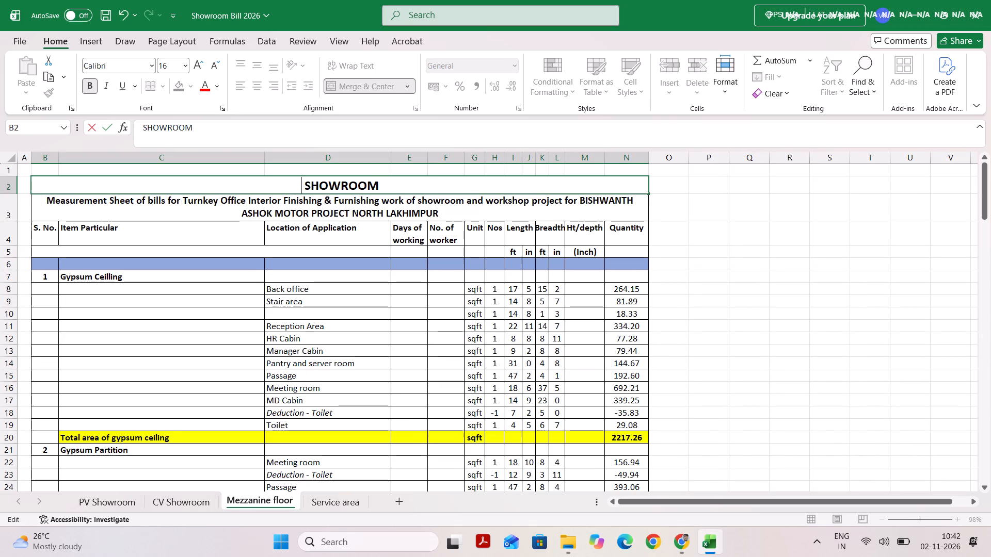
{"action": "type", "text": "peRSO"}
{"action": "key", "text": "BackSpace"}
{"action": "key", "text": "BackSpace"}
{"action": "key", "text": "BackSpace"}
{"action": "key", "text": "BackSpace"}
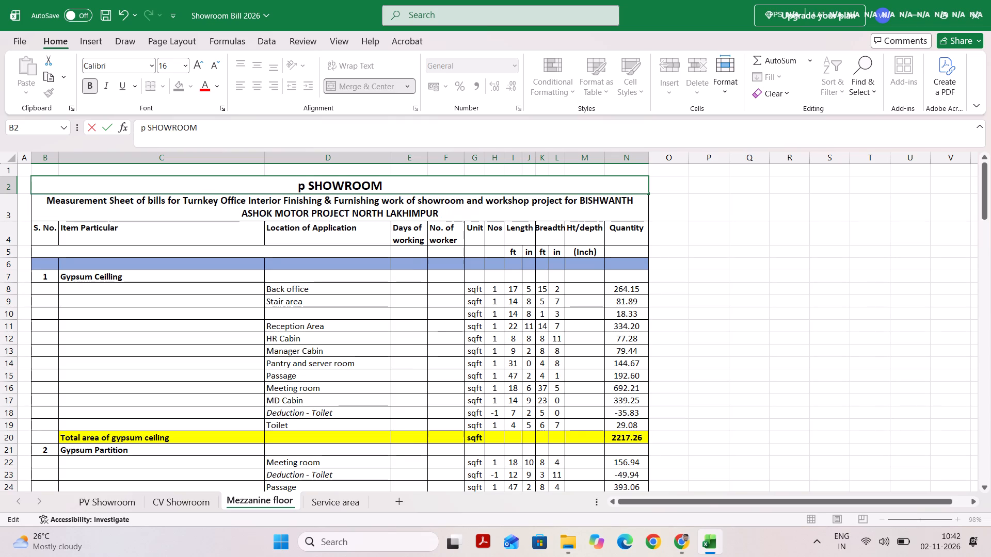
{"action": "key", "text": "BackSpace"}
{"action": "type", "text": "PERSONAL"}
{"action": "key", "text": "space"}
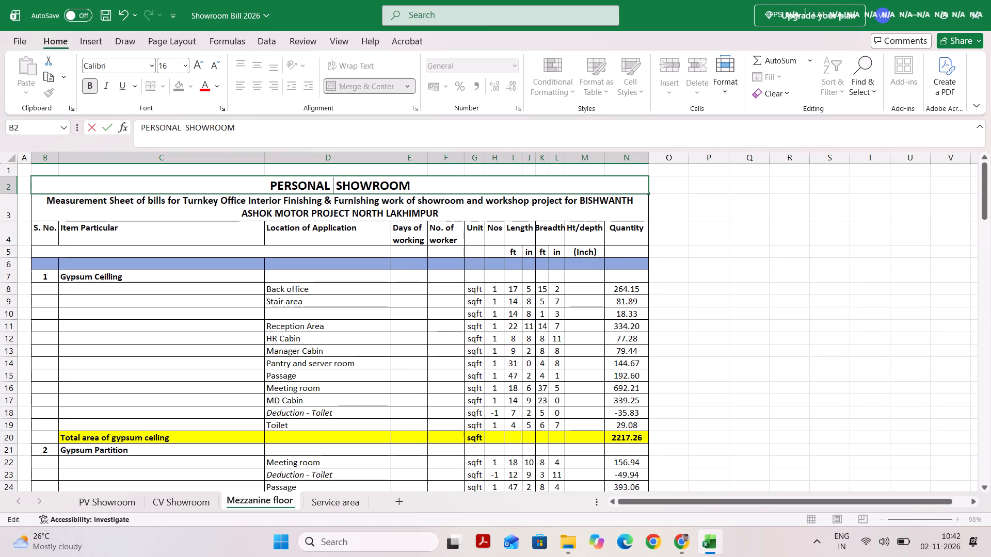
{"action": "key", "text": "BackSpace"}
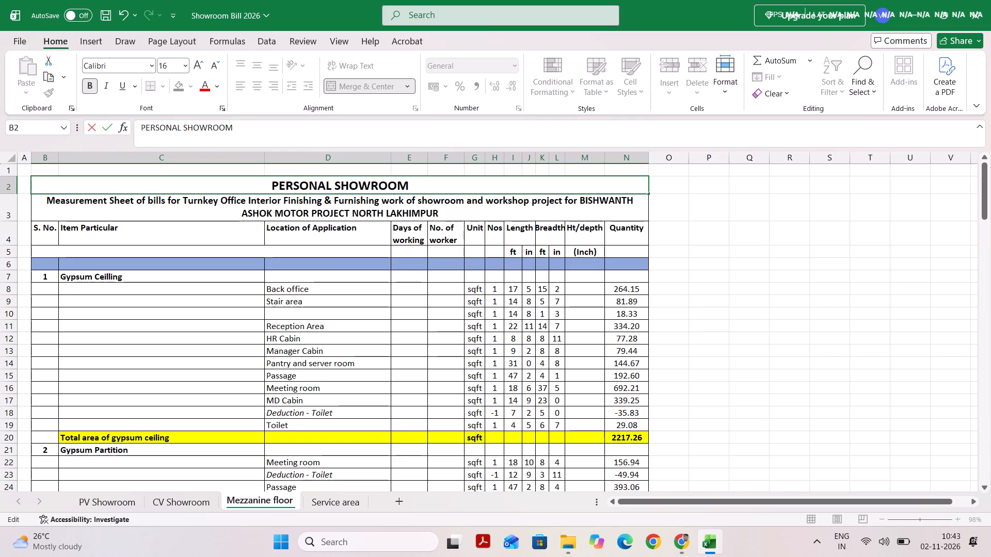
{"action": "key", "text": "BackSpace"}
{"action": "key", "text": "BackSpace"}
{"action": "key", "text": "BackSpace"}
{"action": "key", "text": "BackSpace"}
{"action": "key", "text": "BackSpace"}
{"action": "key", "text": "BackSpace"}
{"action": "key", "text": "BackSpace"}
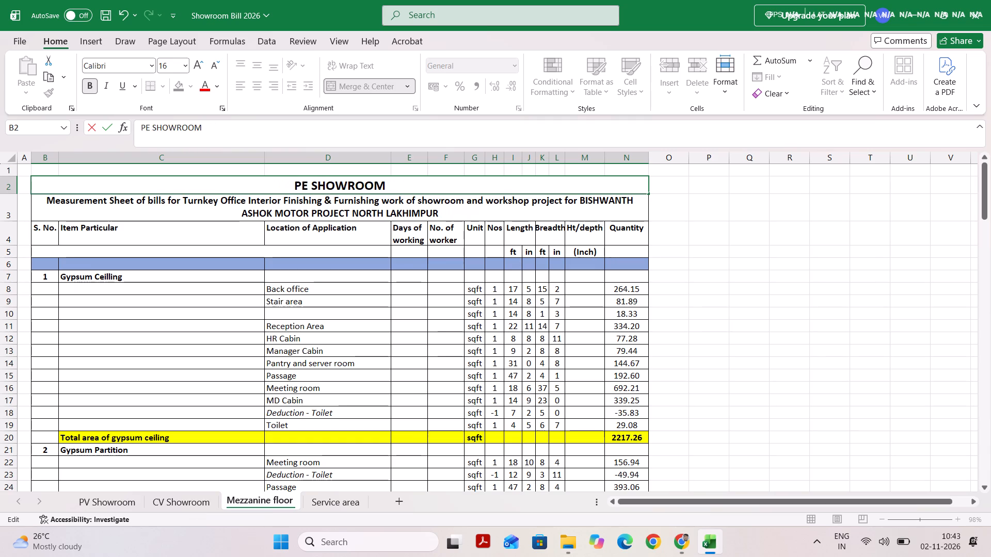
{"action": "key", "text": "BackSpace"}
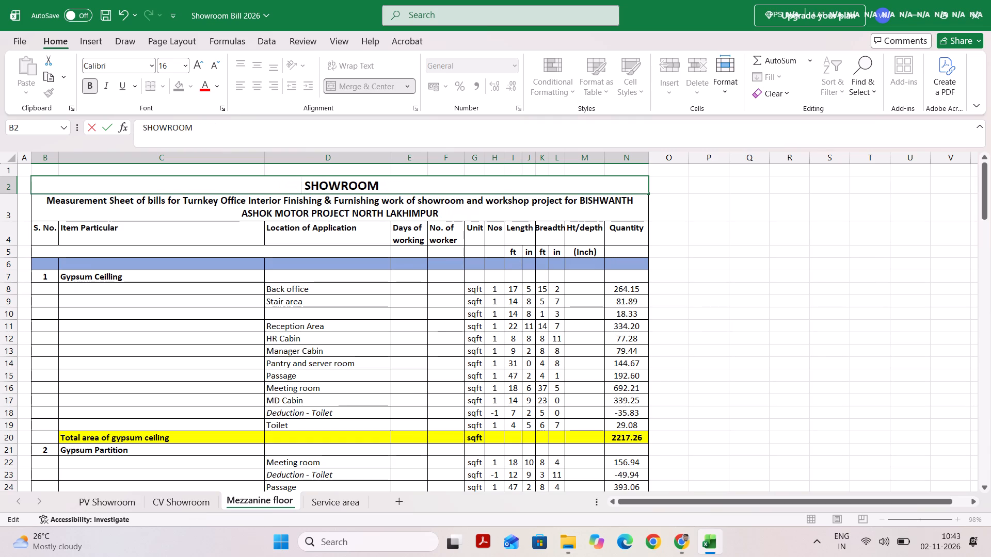
Replace the remaining title text on the Mezzanine floor sheet with MEZZANINE FLOOR.
{"action": "key", "text": "Delete"}
{"action": "key", "text": "Delete"}
{"action": "key", "text": "Delete"}
{"action": "key", "text": "Delete"}
{"action": "key", "text": "Delete"}
{"action": "key", "text": "Delete"}
{"action": "key", "text": "Delete"}
{"action": "key", "text": "Delete"}
{"action": "key", "text": "Delete"}
{"action": "key", "text": "Delete"}
{"action": "key", "text": "Delete"}
{"action": "key", "text": "Delete"}
{"action": "key", "text": "Delete"}
{"action": "key", "text": "Delete"}
{"action": "type", "text": "ME"}
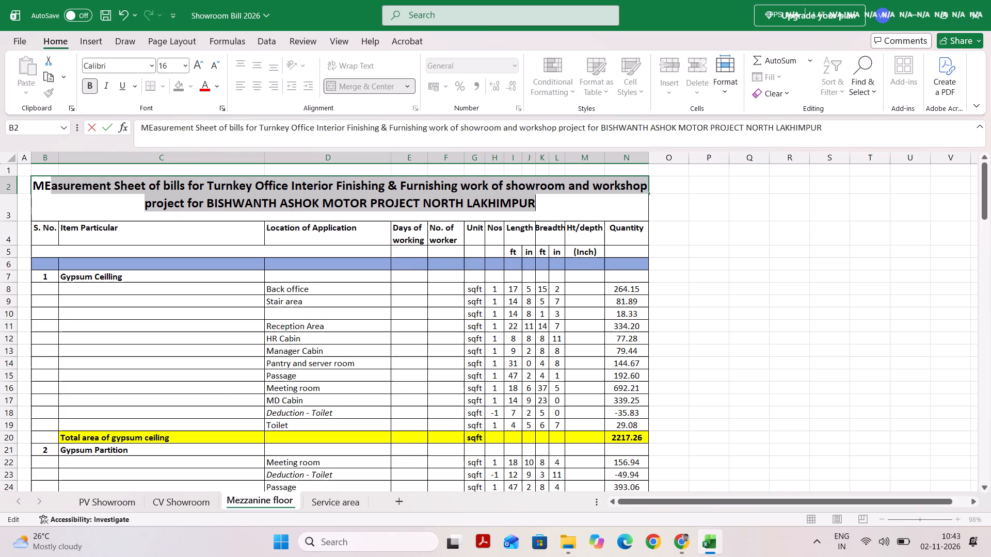
{"action": "type", "text": "ZZA"}
{"action": "key", "text": "space"}
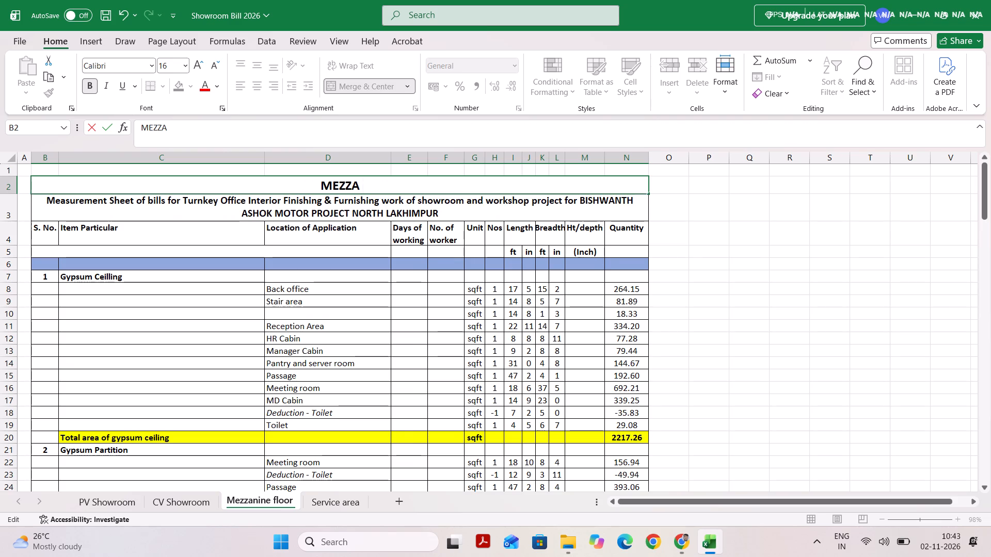
{"action": "key", "text": "BackSpace"}
{"action": "type", "text": "NINE"}
{"action": "key", "text": "space"}
{"action": "type", "text": "FLOOR"}
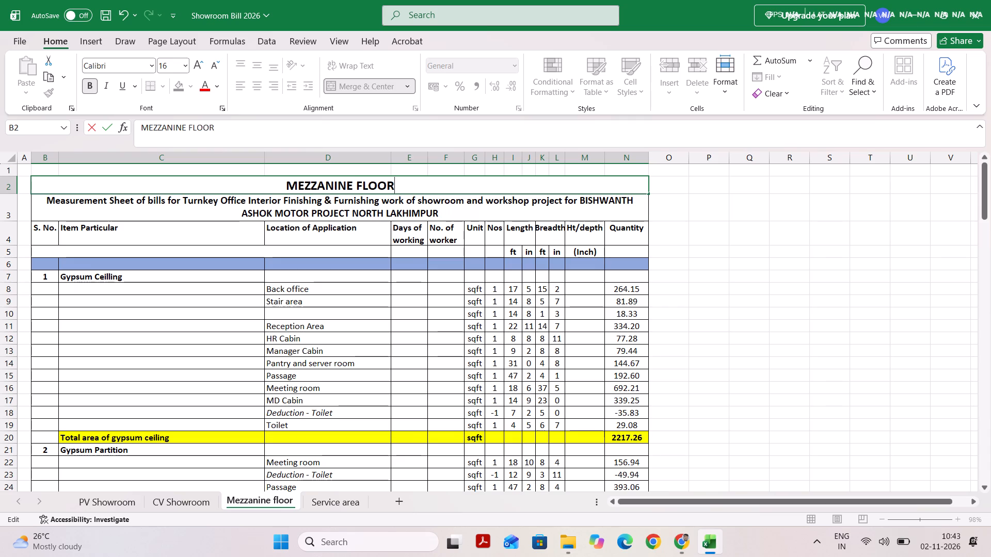
{"action": "left_click", "coordinate": [381, 296]}
Apply outside borders to the merged MEZZANINE FLOOR title cell.
{"action": "left_click", "coordinate": [200, 184]}
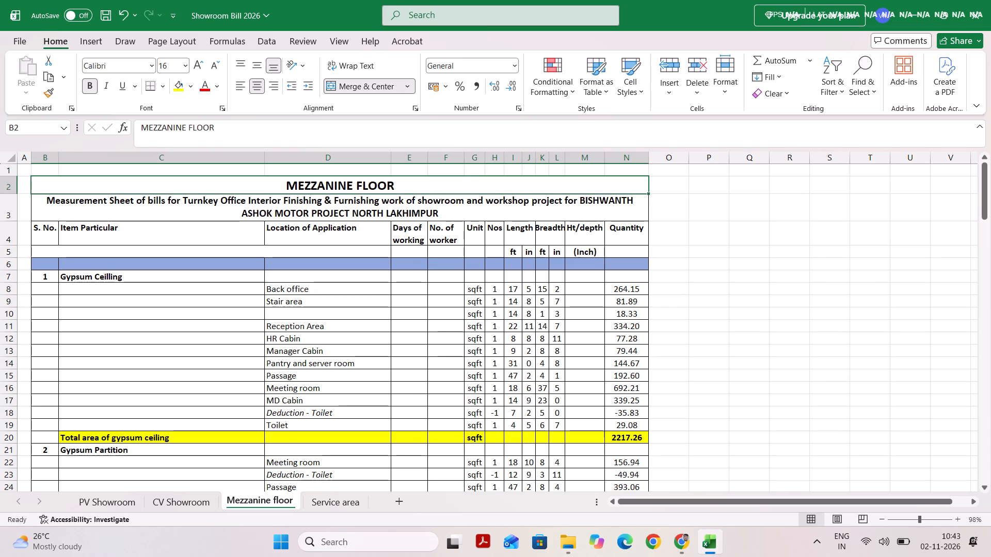
{"action": "double_click", "coordinate": [158, 76]}
{"action": "left_click_drag", "start_coordinate": [161, 86], "coordinate": [186, 212]}
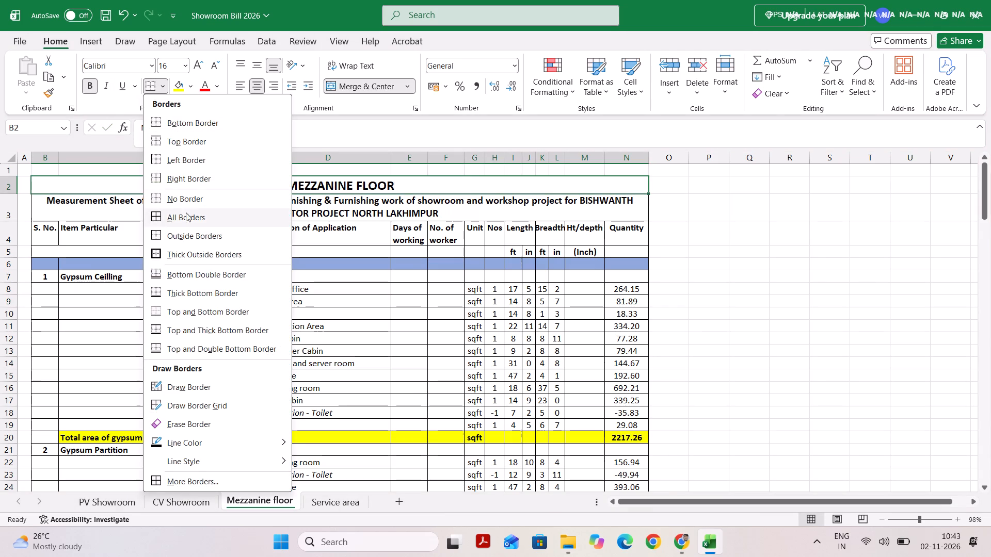
{"action": "left_click_drag", "start_coordinate": [186, 212], "coordinate": [175, 239]}
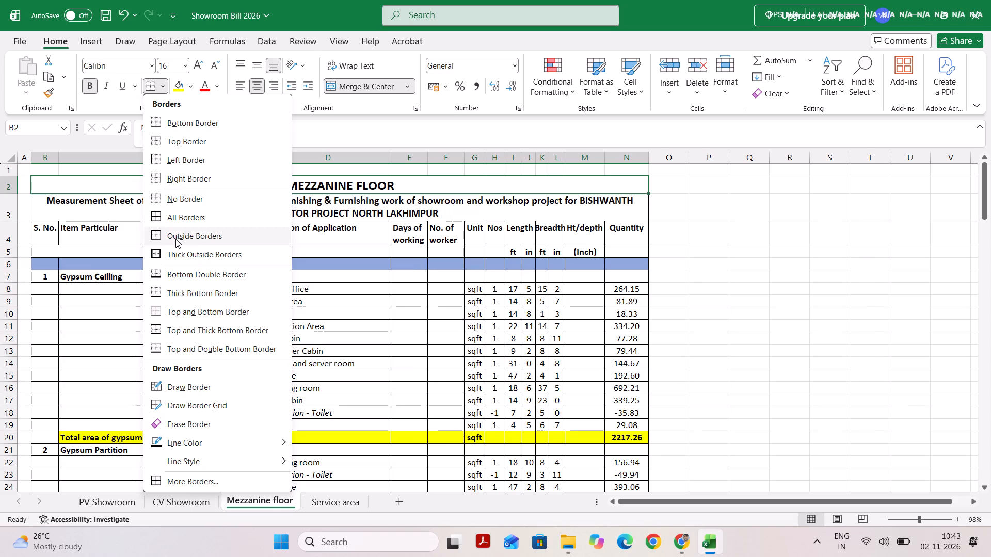
{"action": "left_click_drag", "start_coordinate": [175, 239], "coordinate": [175, 238]}
{"action": "left_click", "coordinate": [175, 238]}
{"action": "left_click", "coordinate": [247, 185]}
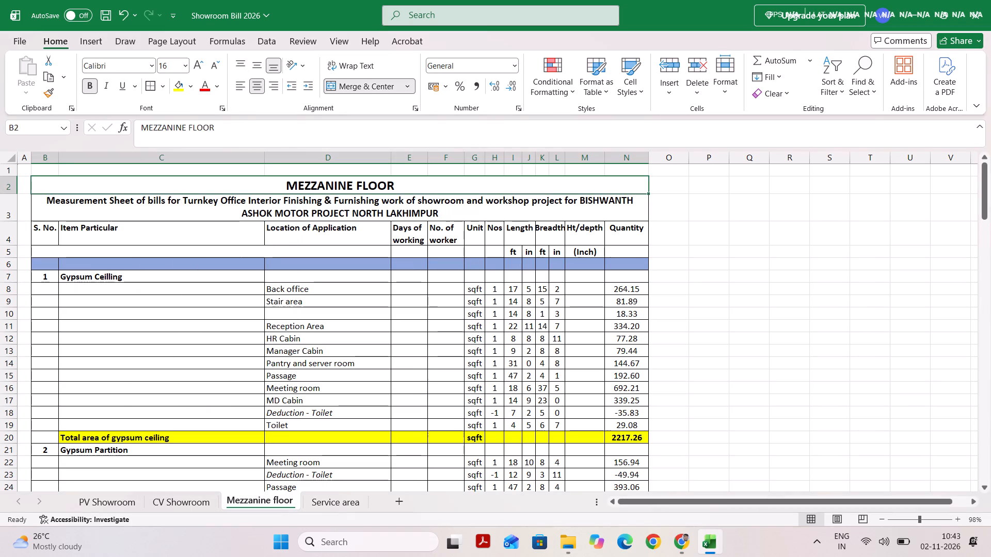
{"action": "scroll", "coordinate": [247, 185], "scroll_direction": "down", "scroll_amount": 1}
{"action": "scroll", "coordinate": [247, 185], "scroll_direction": "up", "scroll_amount": 2}
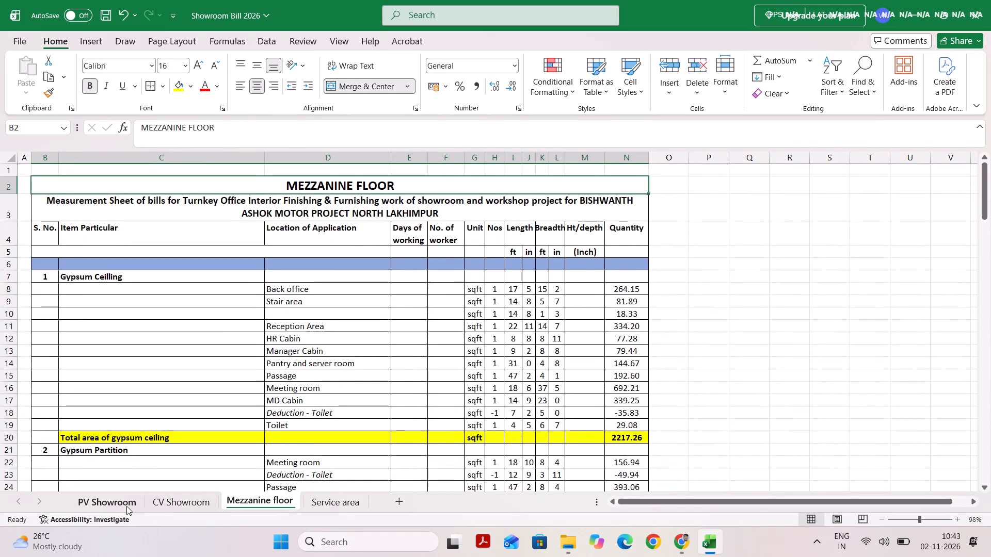
Expand PV in the PV Showroom sheet's title so it reads PERSONAL VEHICAL SHOWROOM.
{"action": "left_click", "coordinate": [127, 494]}
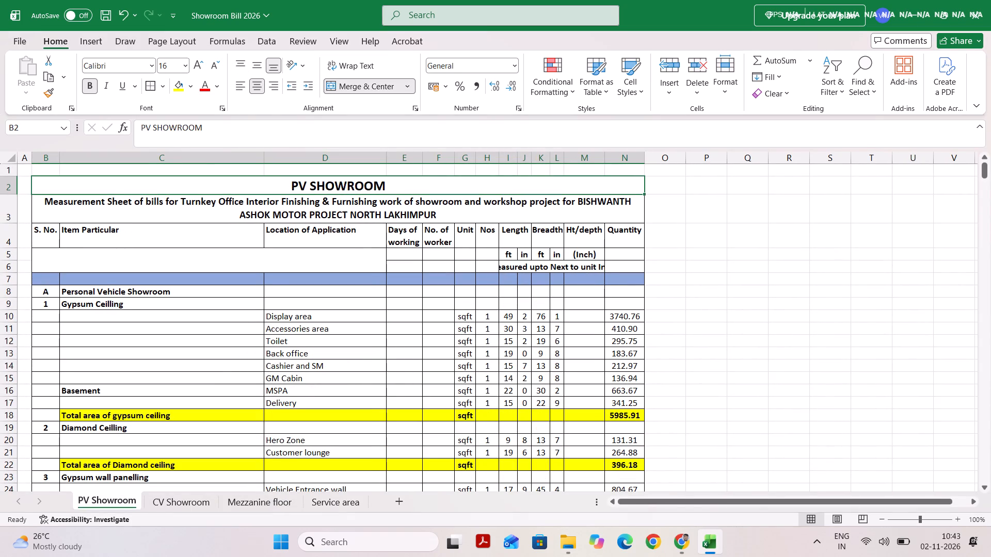
{"action": "left_click", "coordinate": [151, 126]}
{"action": "key", "text": "BackSpace"}
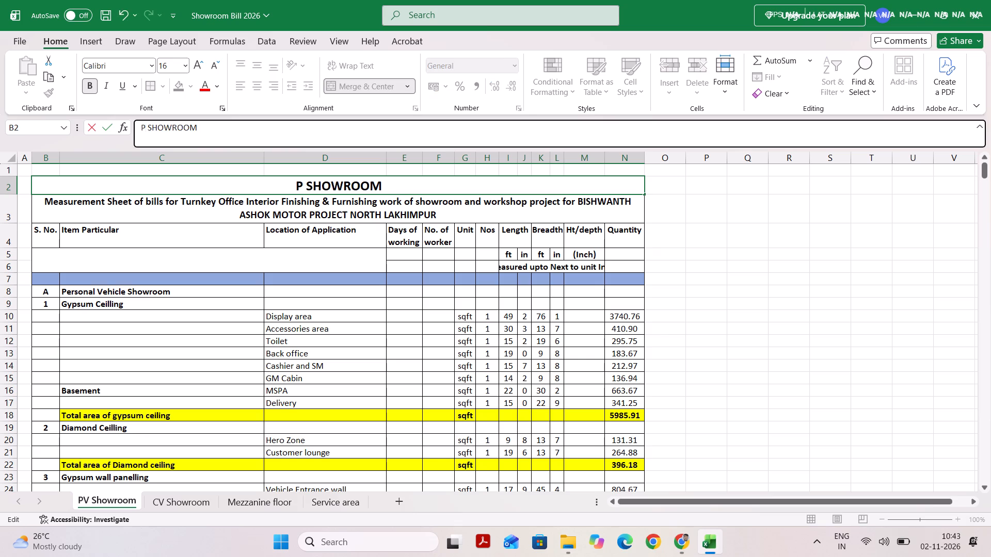
{"action": "type", "text": "ERSOLA"}
{"action": "key", "text": "BackSpace"}
{"action": "type", "text": "NAL"}
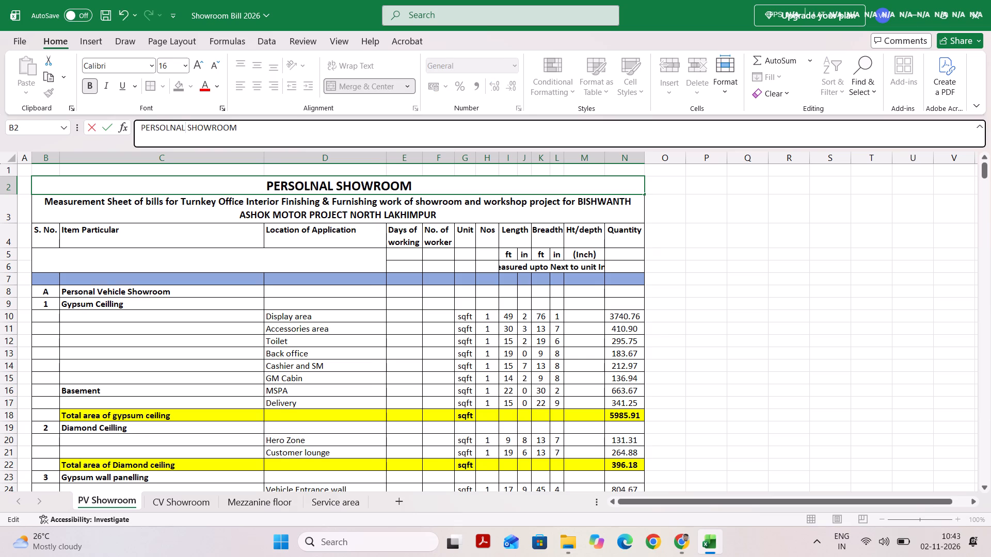
{"action": "key", "text": "BackSpace"}
{"action": "key", "text": "BackSpace"}
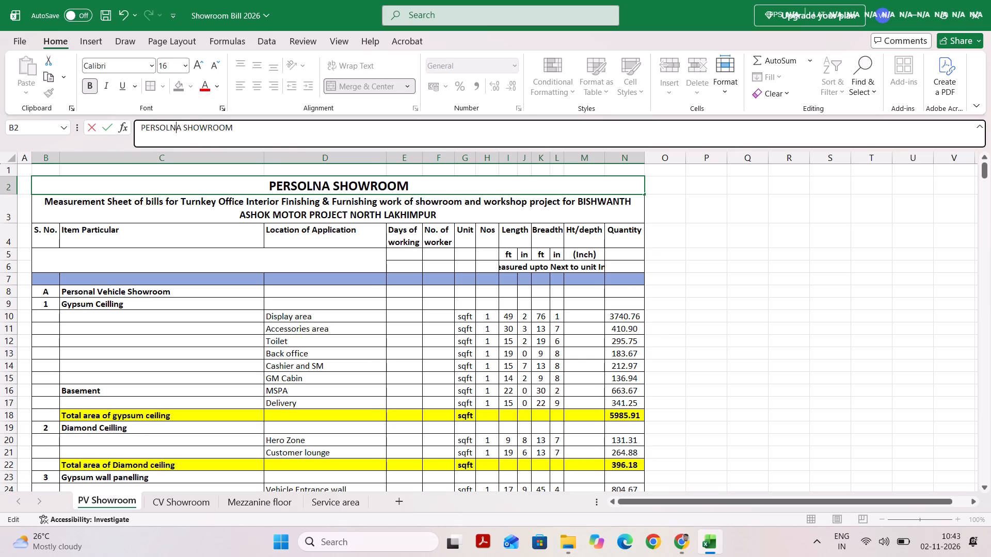
{"action": "key", "text": "BackSpace"}
{"action": "key", "text": "BackSpace"}
{"action": "key", "text": "n"}
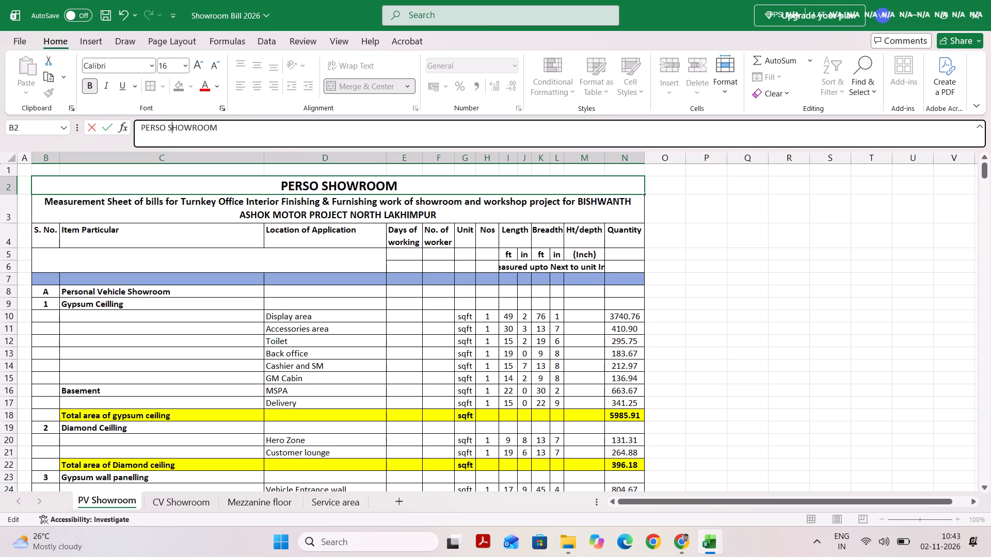
{"action": "type", "text": "AL"}
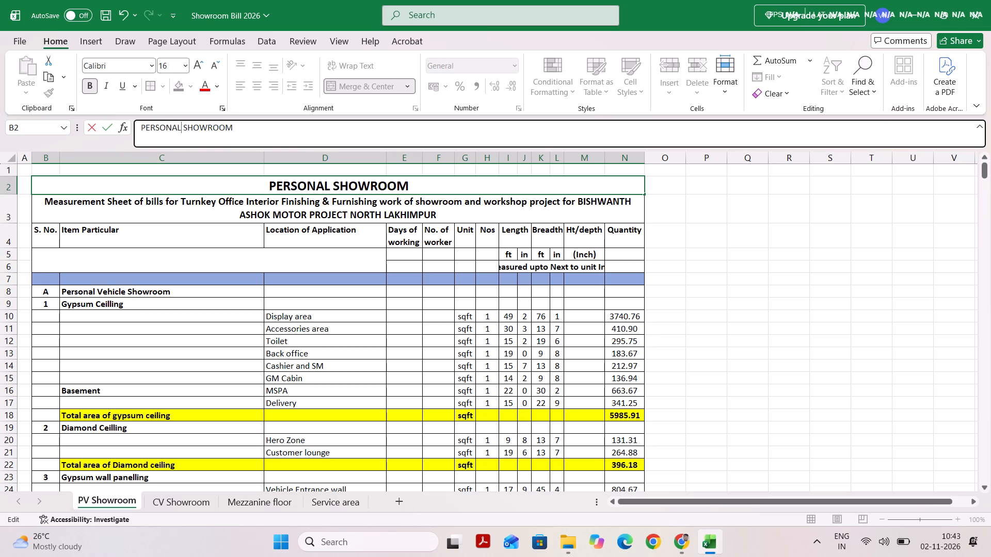
{"action": "key", "text": "space"}
{"action": "type", "text": "VEHICAL"}
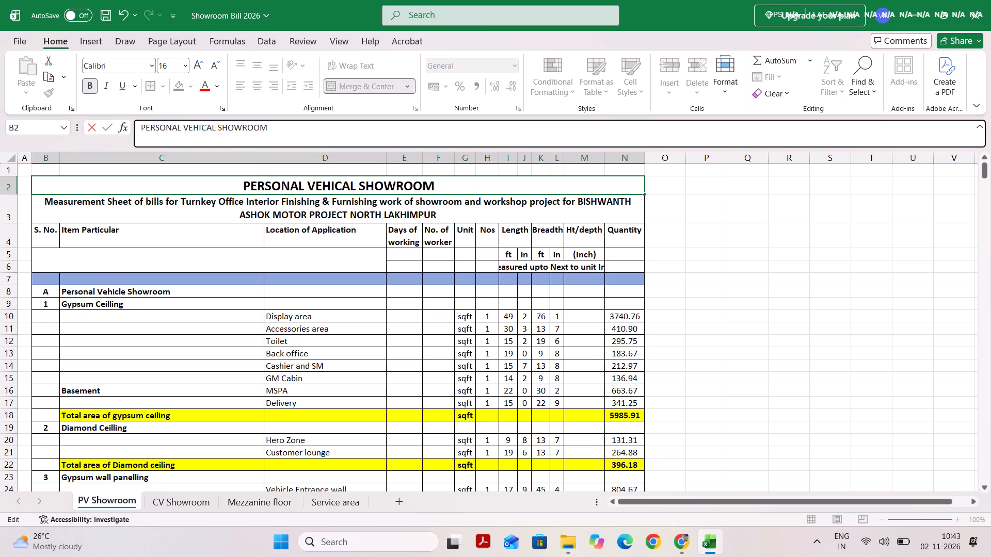
Apply outside borders to the merged CV SHOWROOM title cell on the CV Showroom sheet.
{"action": "left_click", "coordinate": [198, 498]}
{"action": "left_click", "coordinate": [303, 181]}
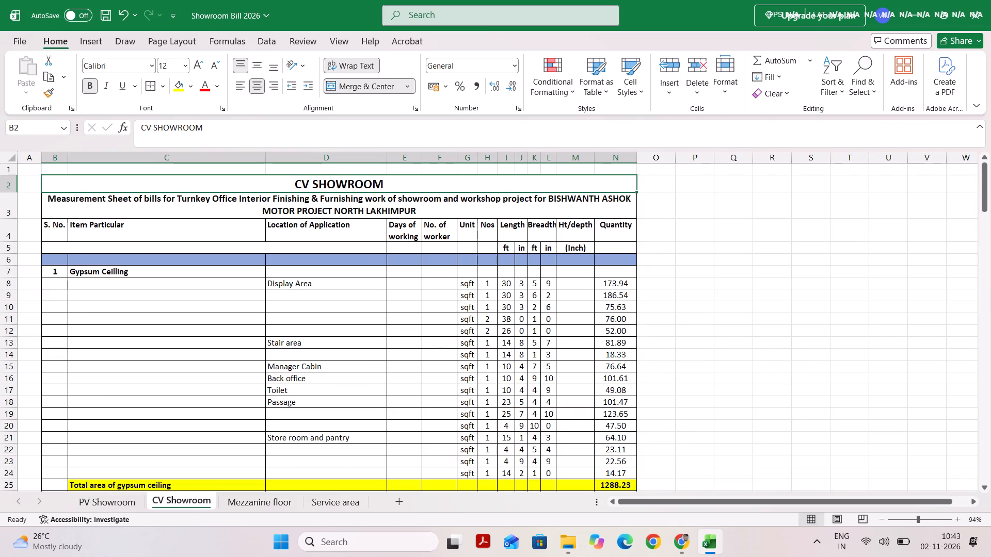
{"action": "left_click_drag", "start_coordinate": [149, 89], "coordinate": [345, 254]}
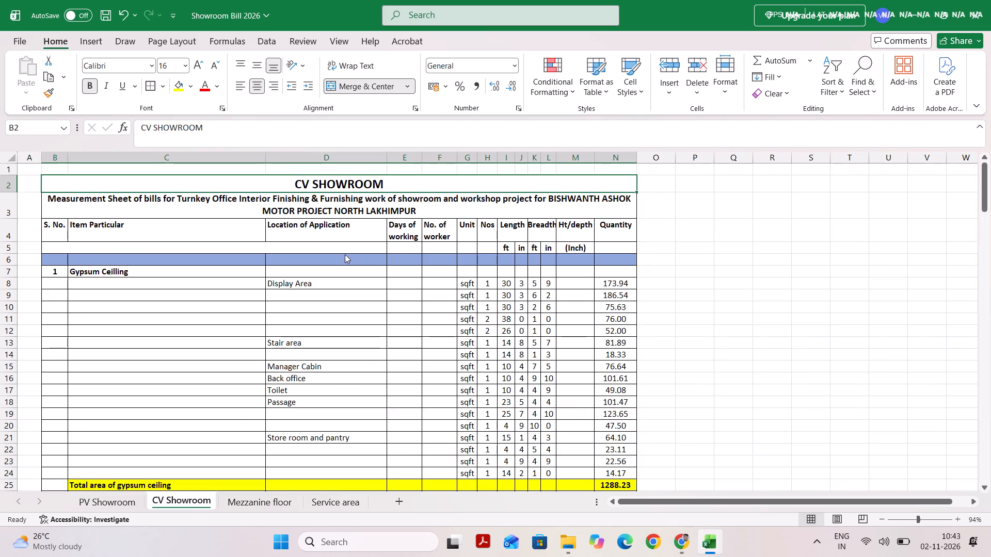
{"action": "left_click_drag", "start_coordinate": [345, 254], "coordinate": [309, 184]}
{"action": "left_click", "coordinate": [309, 184]}
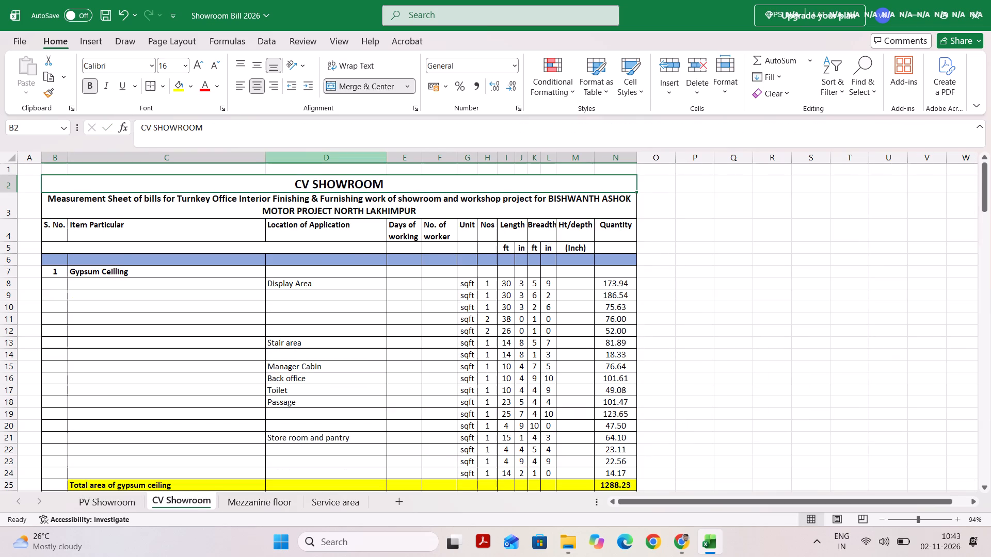
Expand CV in the CV Showroom sheet's title so it reads COMMERCIAL VEHICAL SHOWROOM.
{"action": "left_click", "coordinate": [153, 125]}
{"action": "key", "text": "BackSpace"}
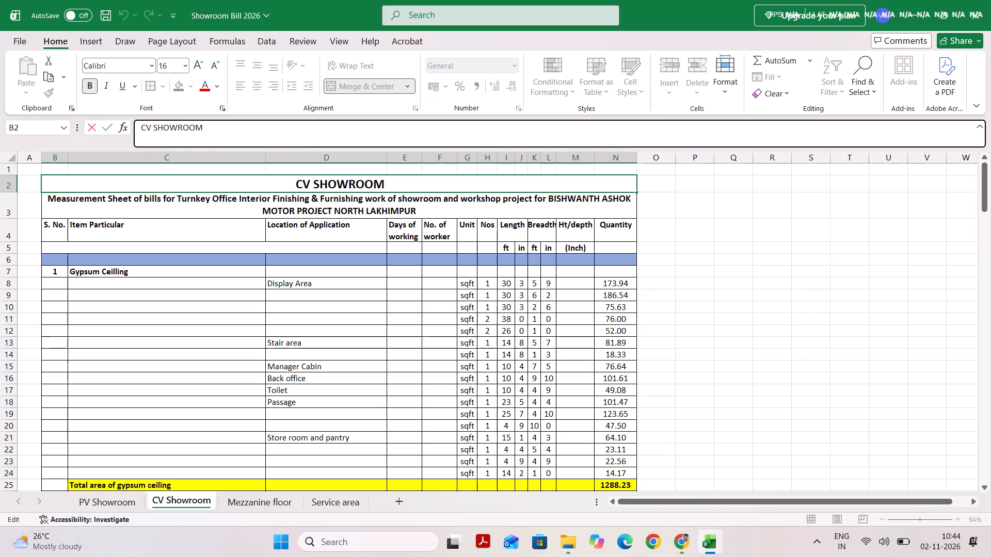
{"action": "key", "text": "BackSpace"}
{"action": "type", "text": "COM"}
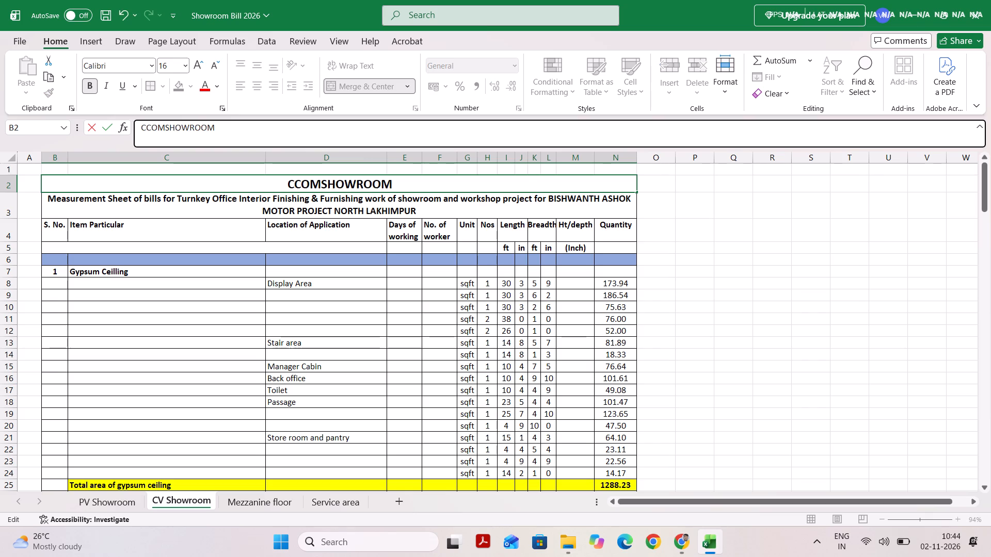
{"action": "type", "text": "ERCIAL"}
{"action": "key", "text": "space"}
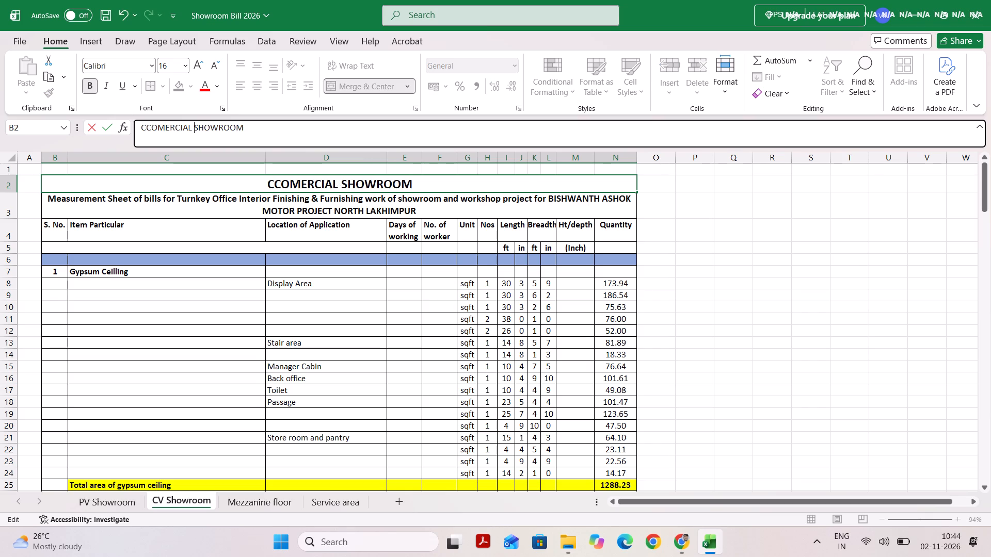
{"action": "key", "text": "BackSpace"}
{"action": "key", "text": "BackSpace"}
{"action": "key", "text": "BackSpace"}
{"action": "key", "text": "BackSpace"}
{"action": "key", "text": "BackSpace"}
{"action": "key", "text": "BackSpace"}
{"action": "key", "text": "BackSpace"}
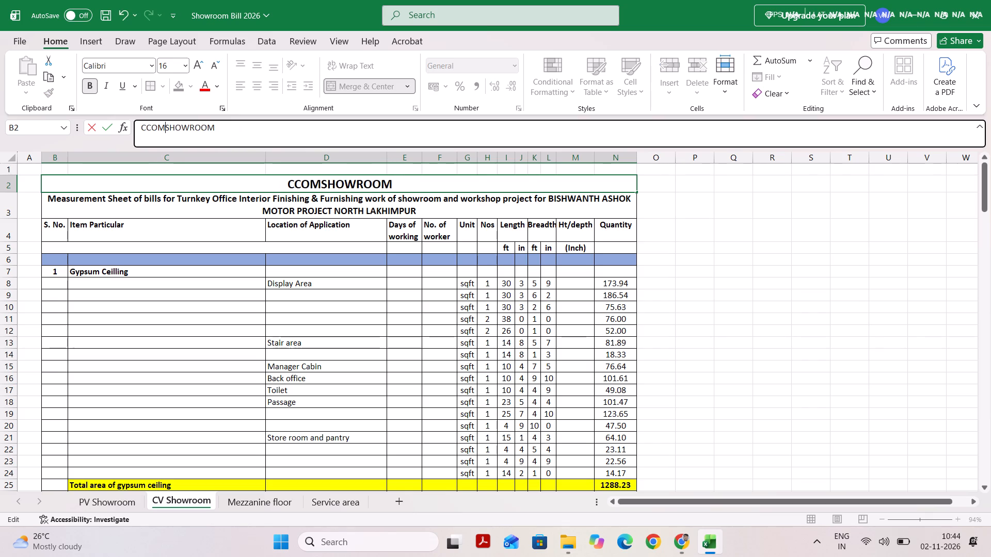
{"action": "key", "text": "BackSpace"}
{"action": "key", "text": "BackSpace"}
{"action": "key", "text": "BackSpace"}
{"action": "key", "text": "o"}
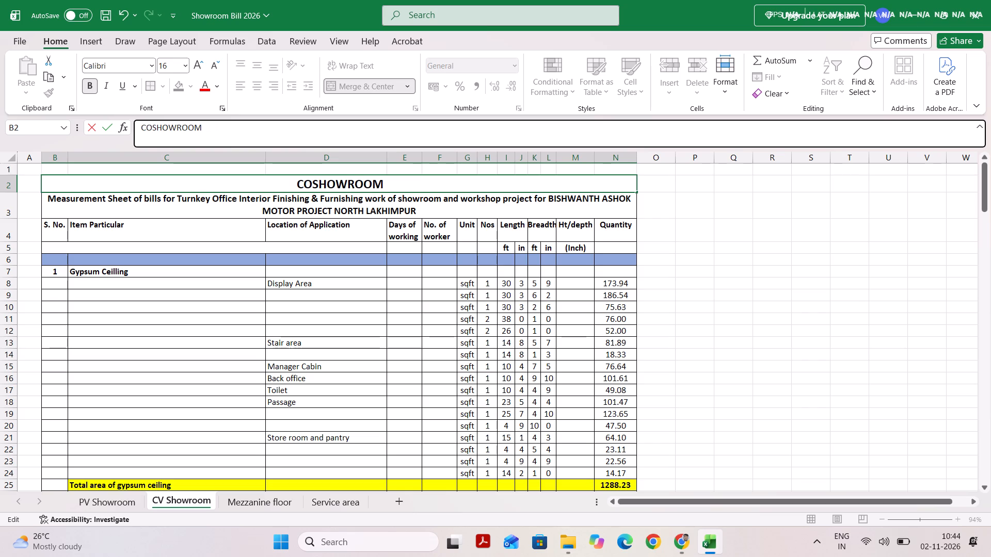
{"action": "type", "text": "MMERCI"}
{"action": "type", "text": "SL"}
{"action": "key", "text": "space"}
{"action": "key", "text": "BackSpace"}
{"action": "key", "text": "BackSpace"}
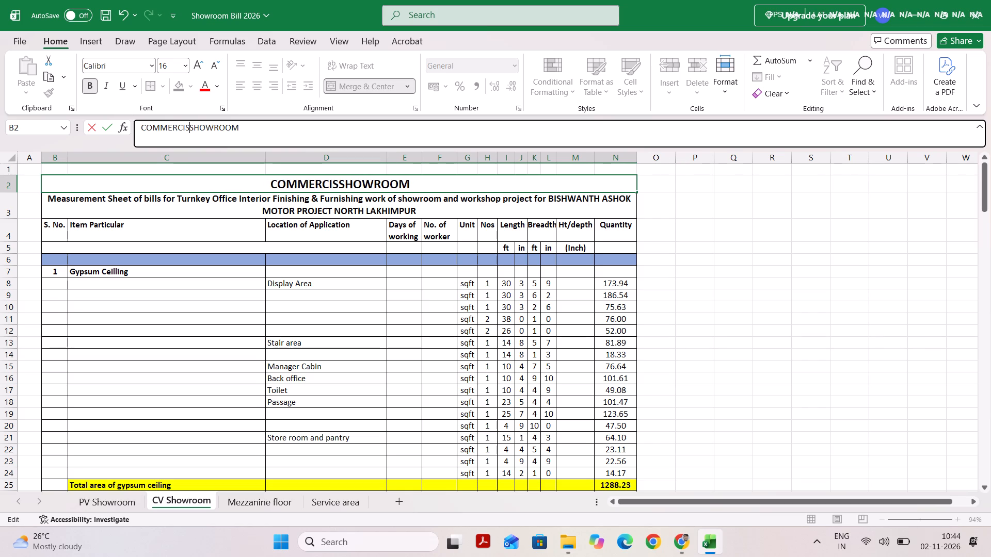
{"action": "key", "text": "BackSpace"}
{"action": "type", "text": "AL"}
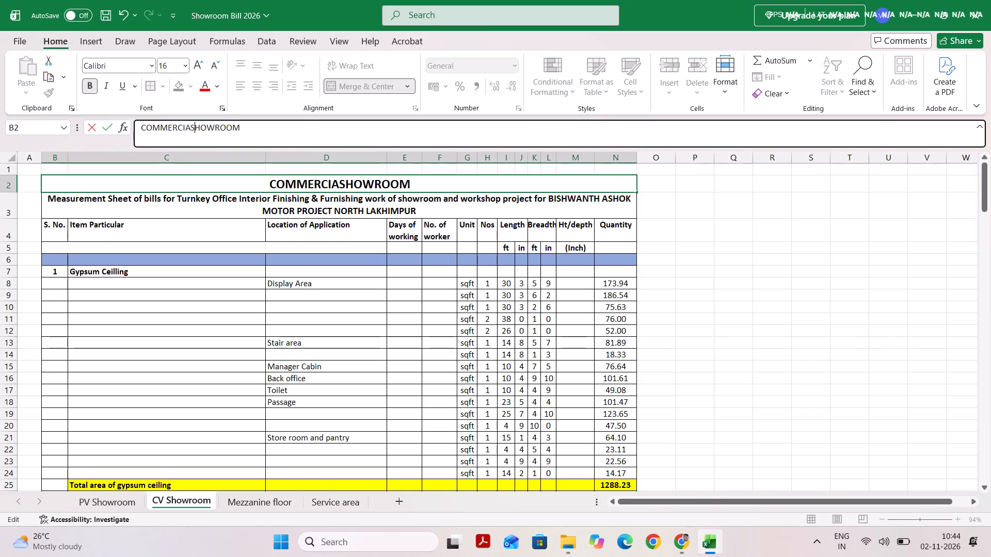
{"action": "key", "text": "space"}
{"action": "type", "text": "VE"}
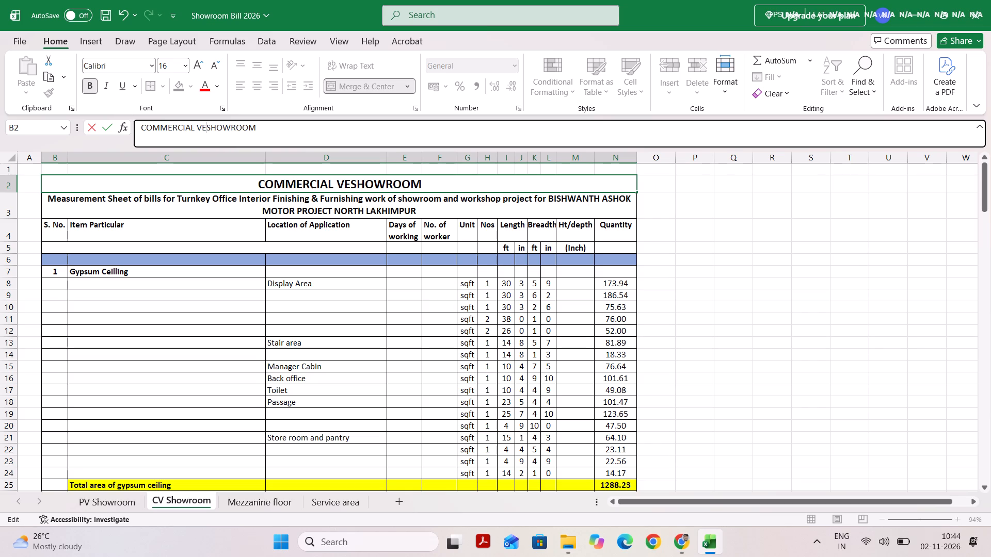
{"action": "key", "text": "h"}
{"action": "key", "text": "i"}
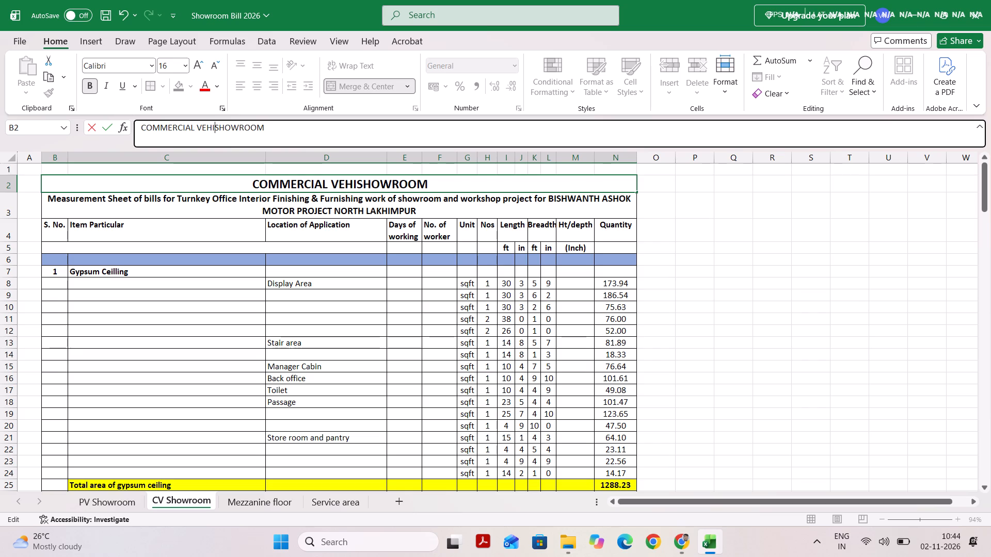
{"action": "type", "text": "CAL"}
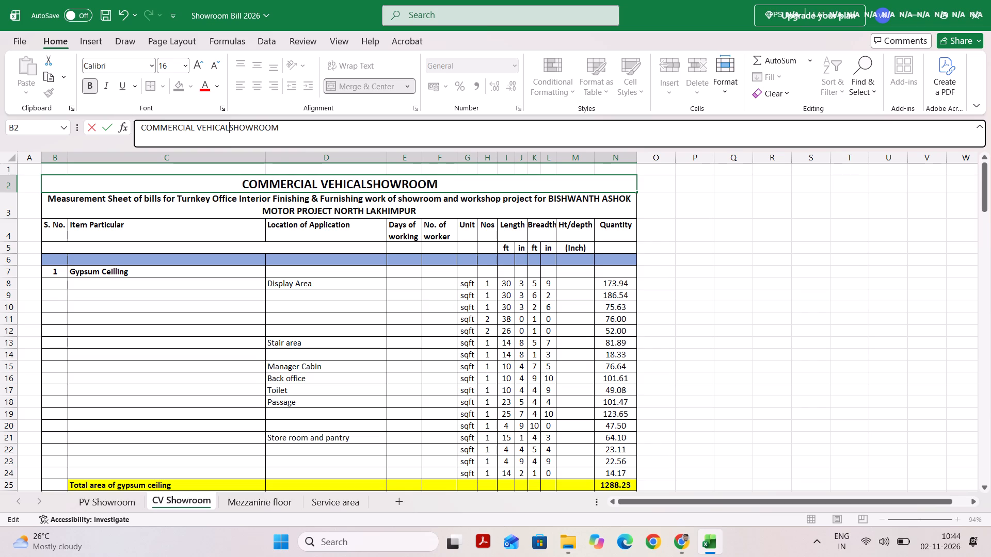
{"action": "key", "text": "space"}
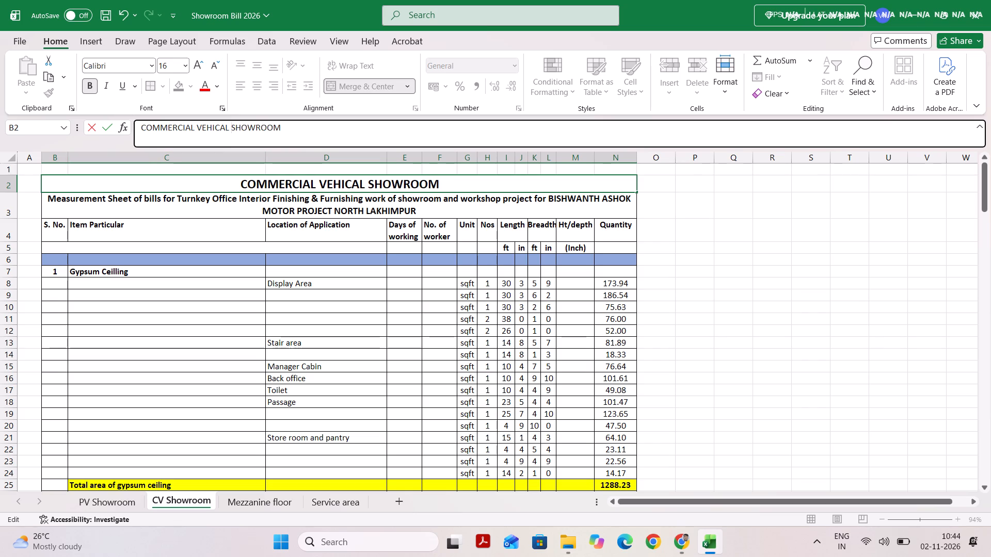
{"action": "left_click", "coordinate": [264, 293]}
Apply borders around the merged COMMERCIAL VEHICAL SHOWROOM title cell.
{"action": "left_click", "coordinate": [185, 187]}
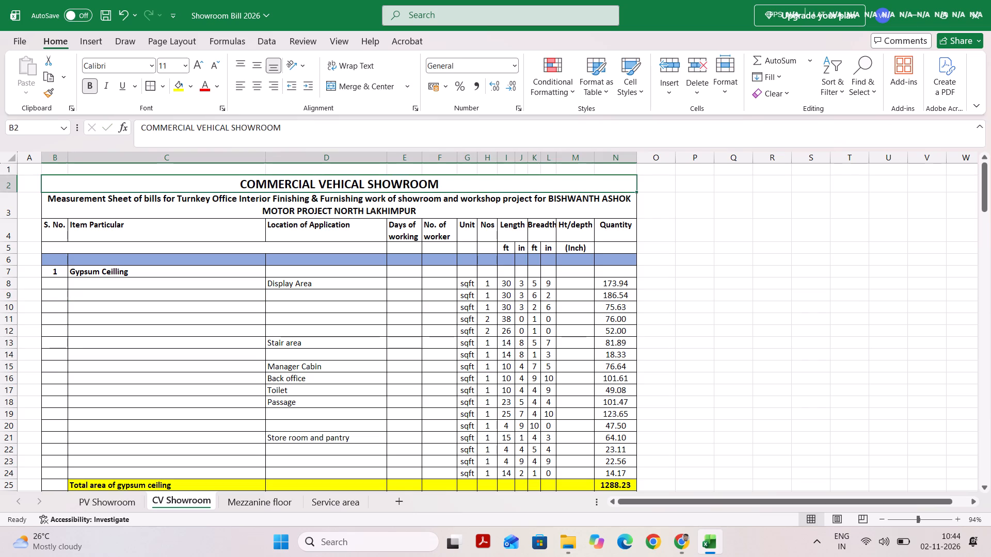
{"action": "left_click", "coordinate": [152, 80]}
{"action": "left_click", "coordinate": [196, 321]}
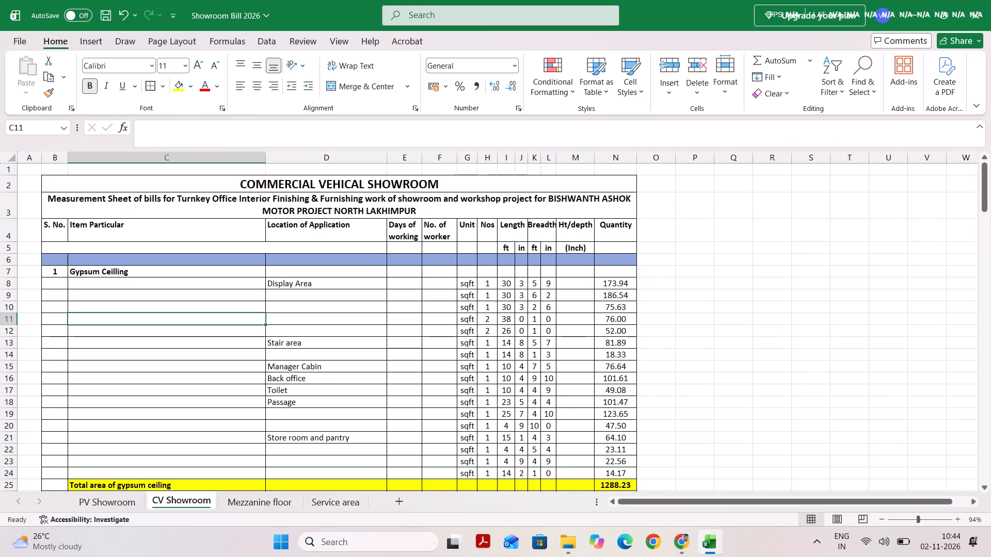
{"action": "left_click", "coordinate": [238, 344]}
{"action": "scroll", "coordinate": [238, 344], "scroll_direction": "up", "scroll_amount": 1}
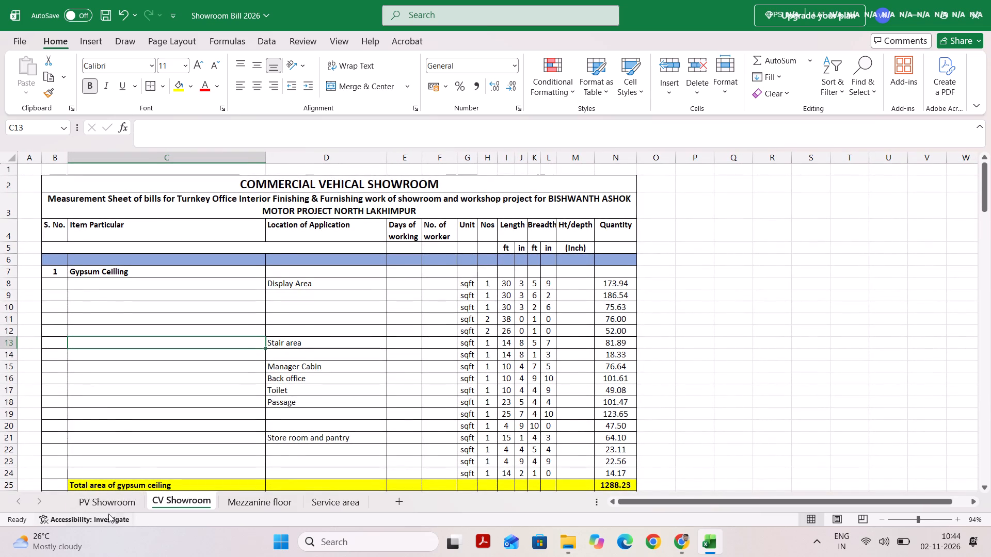
Replace the title text on the Service area sheet with SERVICE AREA WORKSHOP.
{"action": "left_click", "coordinate": [116, 498]}
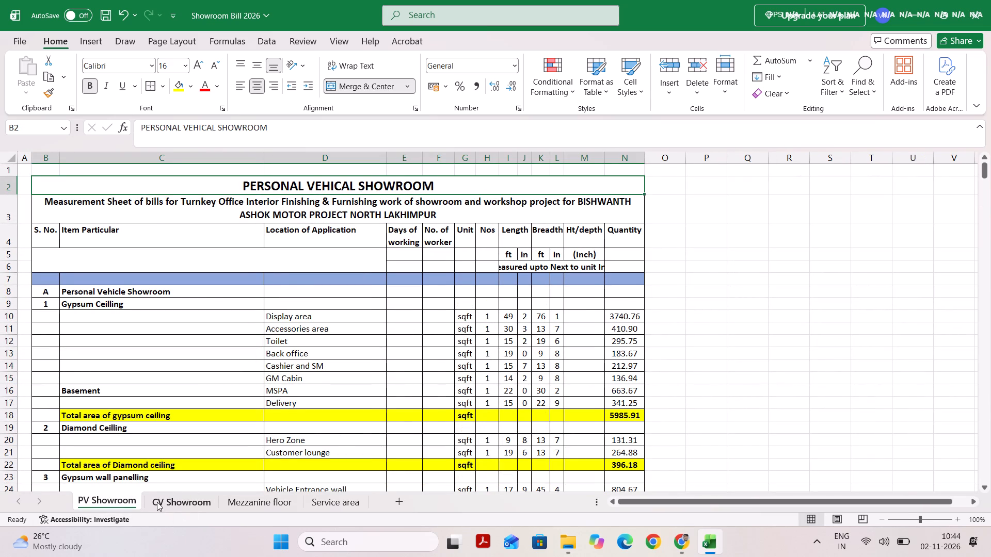
{"action": "left_click", "coordinate": [157, 502]}
{"action": "left_click", "coordinate": [273, 503]}
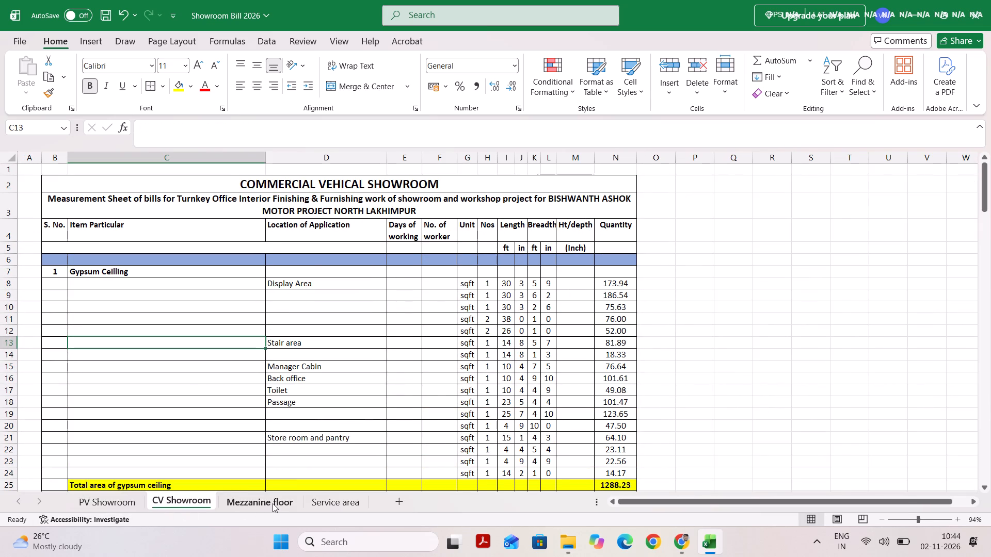
{"action": "left_click", "coordinate": [303, 499]}
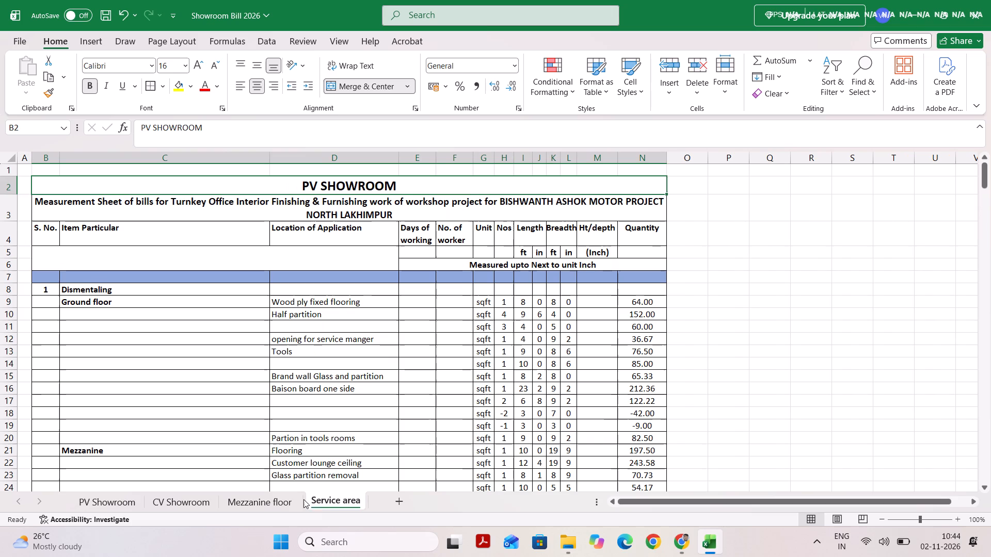
{"action": "left_click", "coordinate": [311, 183]}
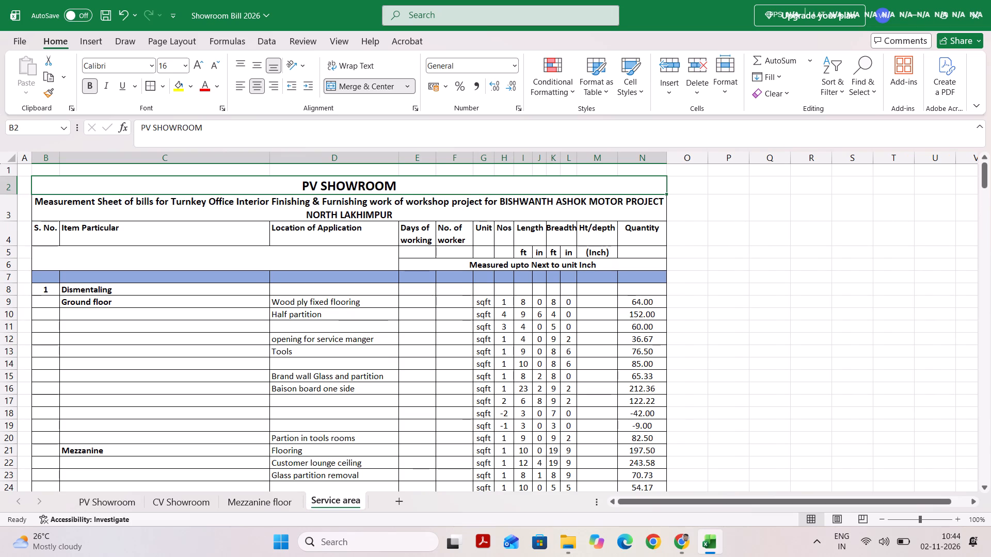
{"action": "left_click_drag", "start_coordinate": [211, 126], "coordinate": [86, 129]}
{"action": "type", "text": "SERVICE"}
{"action": "key", "text": "space"}
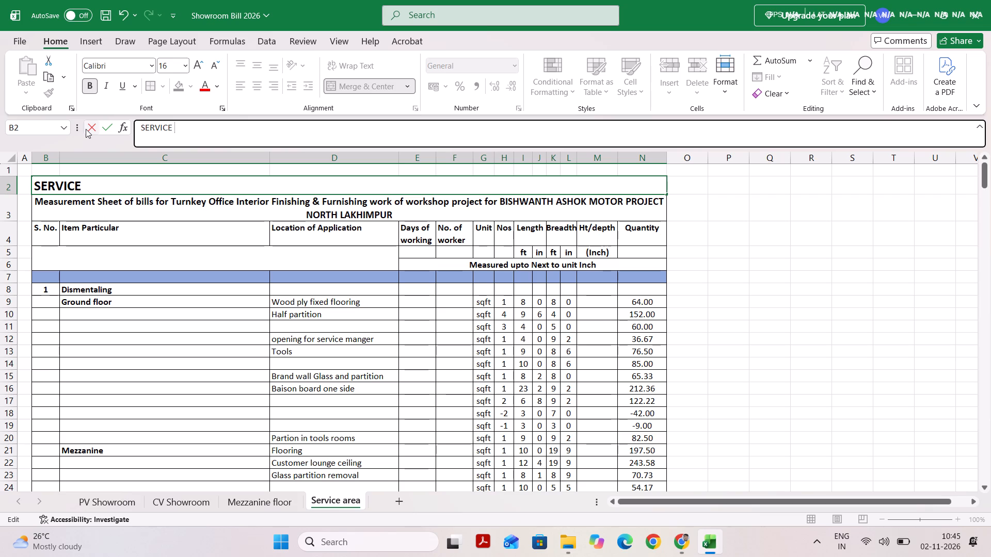
{"action": "type", "text": "AREA"}
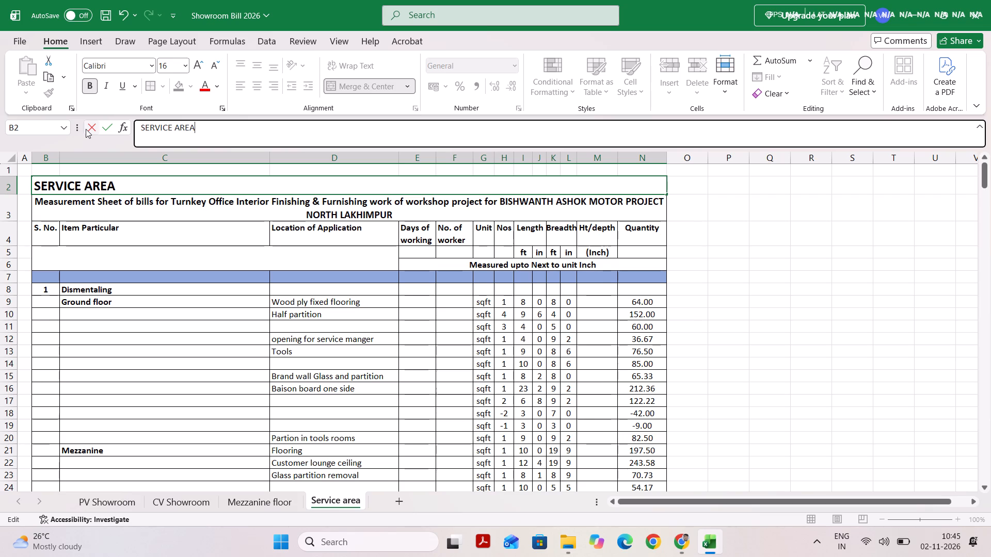
{"action": "key", "text": "space"}
{"action": "type", "text": "WORK"}
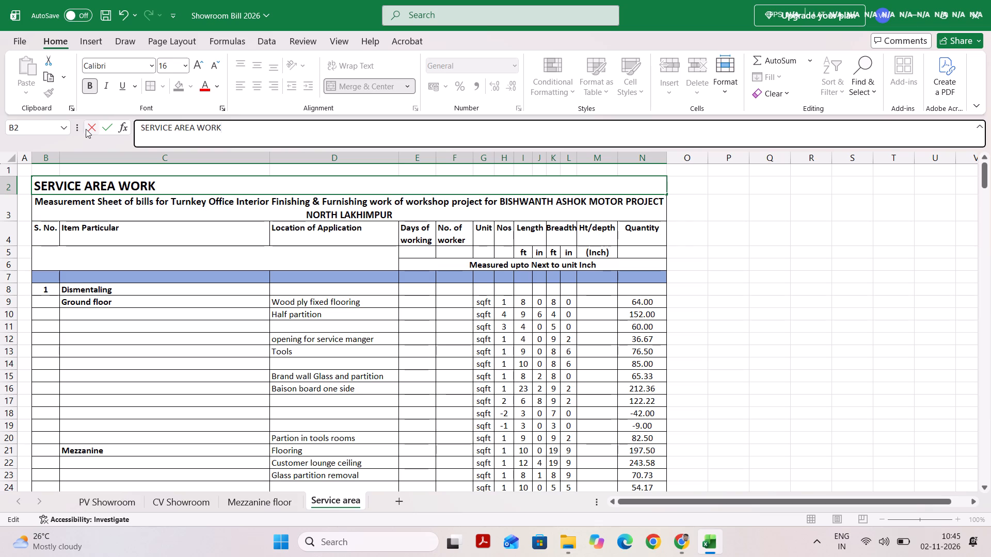
{"action": "type", "text": "SHOP"}
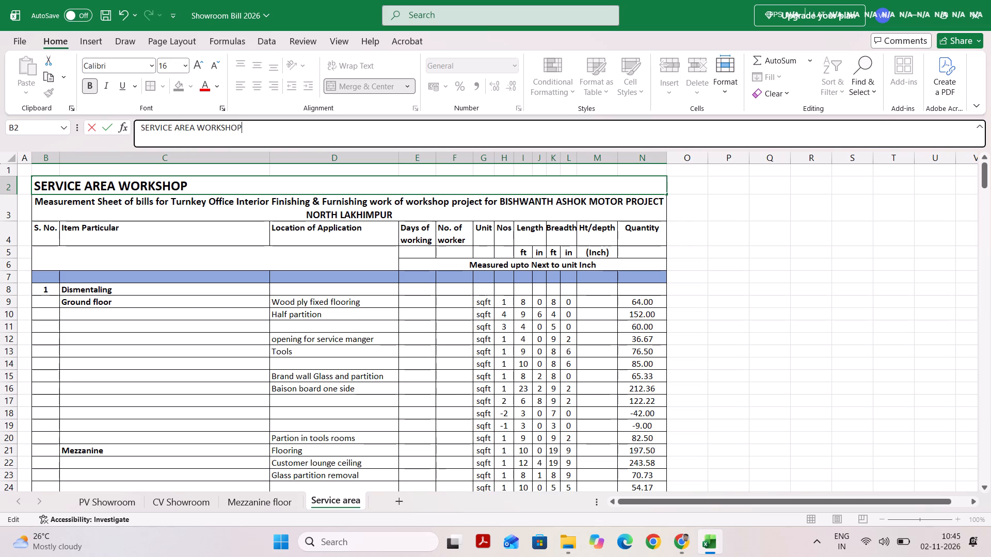
{"action": "left_click", "coordinate": [267, 284]}
Apply borders around the merged SERVICE AREA WORKSHOP title cell.
{"action": "left_click", "coordinate": [255, 177]}
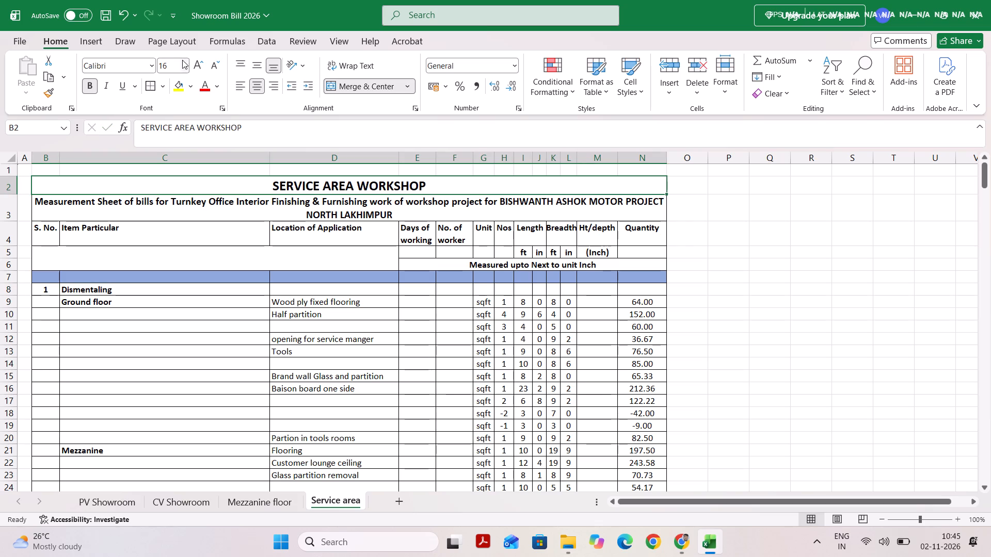
{"action": "left_click", "coordinate": [148, 83]}
{"action": "left_click", "coordinate": [245, 237]}
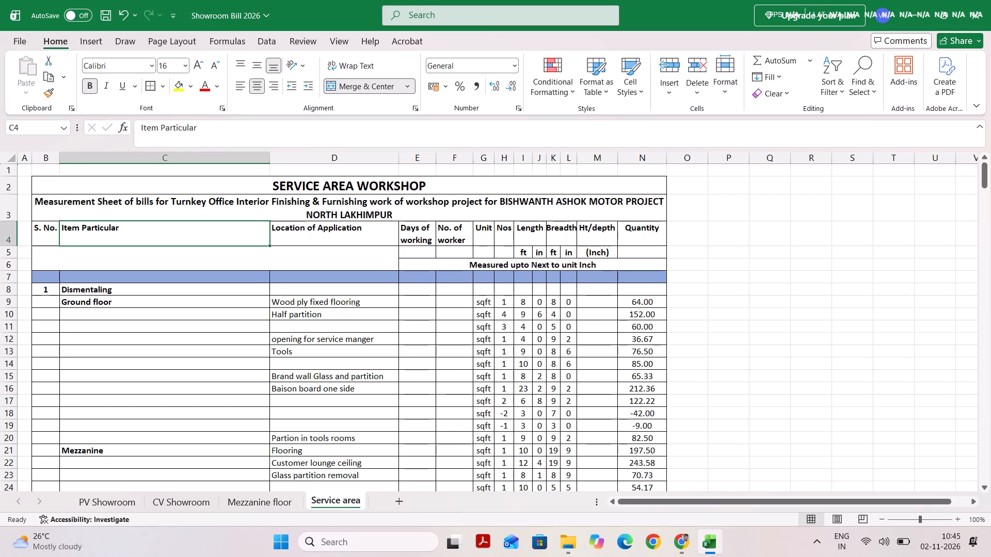
{"action": "scroll", "coordinate": [245, 237], "scroll_direction": "up", "scroll_amount": 1}
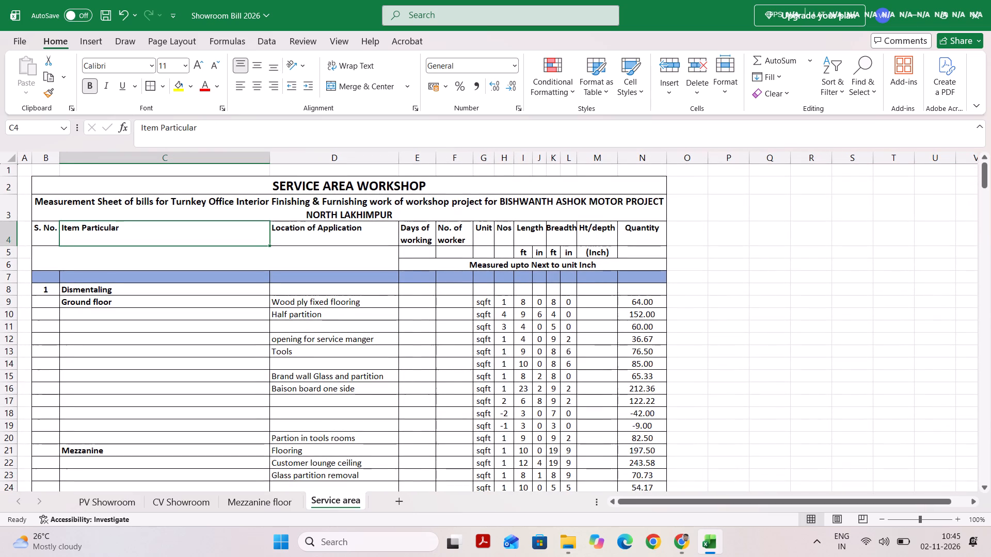
Save the workbook.
{"action": "left_click", "coordinate": [326, 283]}
{"action": "scroll", "coordinate": [303, 354], "scroll_direction": "down", "scroll_amount": 2}
{"action": "key", "text": "ctrl+s"}
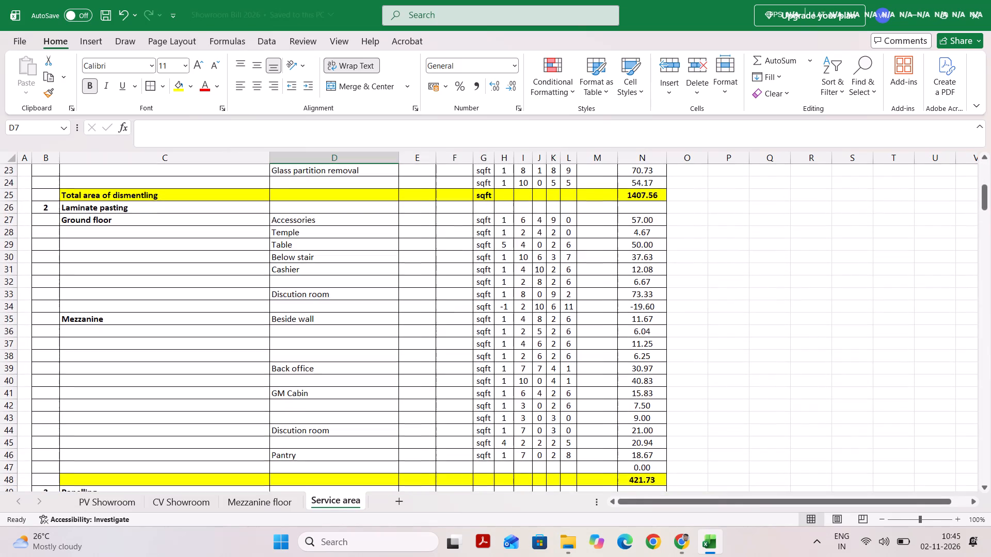
Apply borders around the merged PERSONAL VEHICAL SHOWROOM title cell on the PV Showroom sheet.
{"action": "scroll", "coordinate": [264, 387], "scroll_direction": "up", "scroll_amount": 4}
{"action": "left_click", "coordinate": [115, 498]}
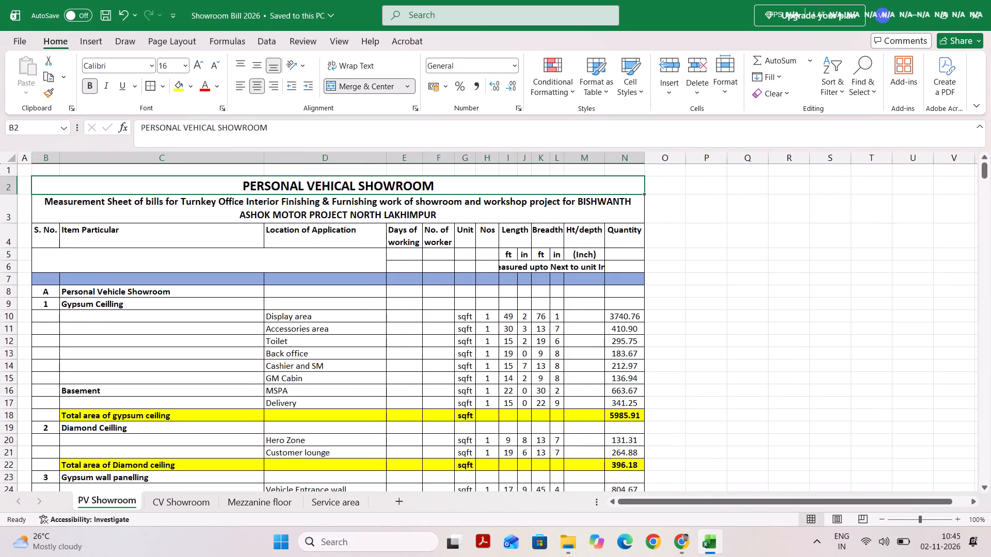
{"action": "left_click", "coordinate": [141, 333]}
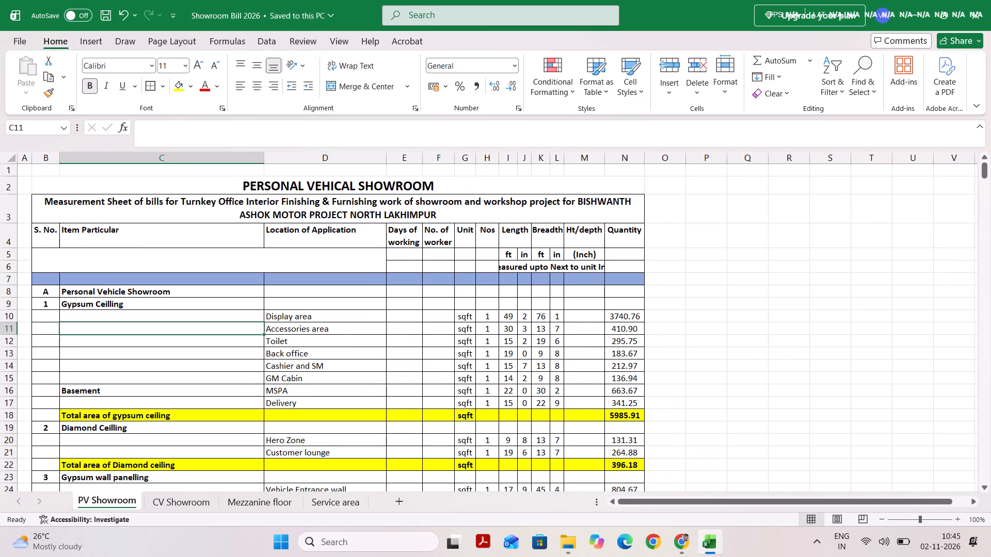
{"action": "left_click", "coordinate": [91, 182]}
{"action": "left_click", "coordinate": [150, 80]}
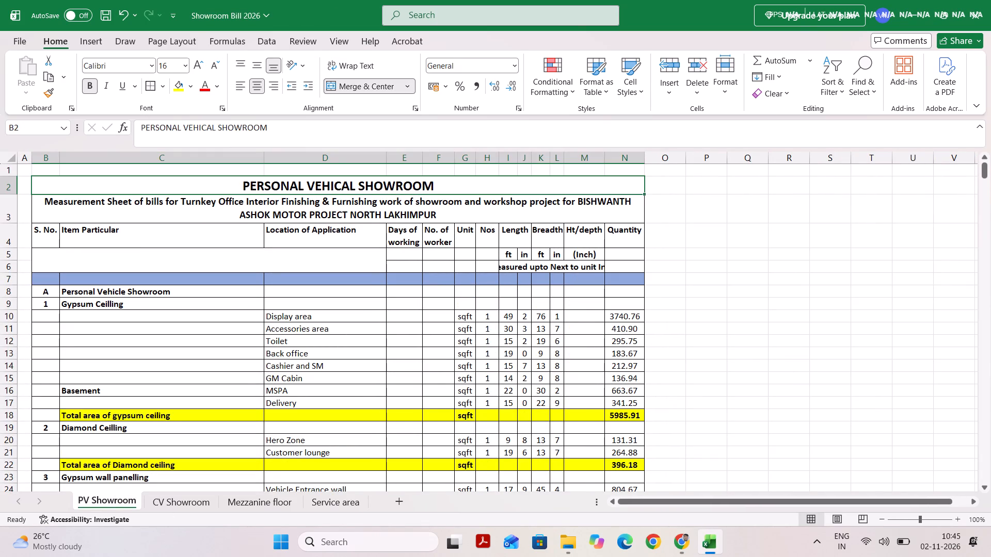
{"action": "left_click", "coordinate": [194, 319]}
{"action": "scroll", "coordinate": [194, 319], "scroll_direction": "up", "scroll_amount": 1}
Select the PV Showroom table from the title row through row 504 and set its print orientation to landscape.
{"action": "left_click", "coordinate": [158, 176]}
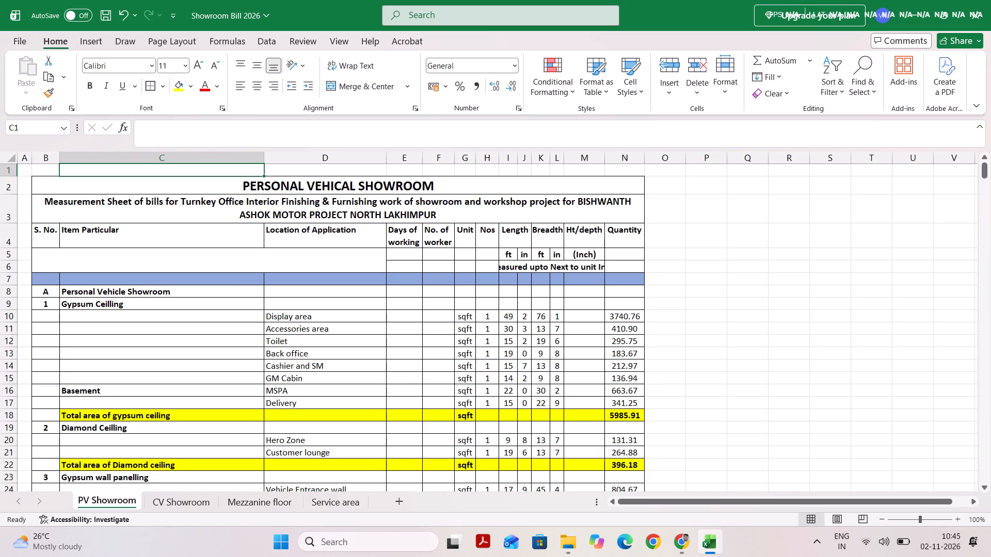
{"action": "left_click_drag", "start_coordinate": [157, 185], "coordinate": [118, 556]}
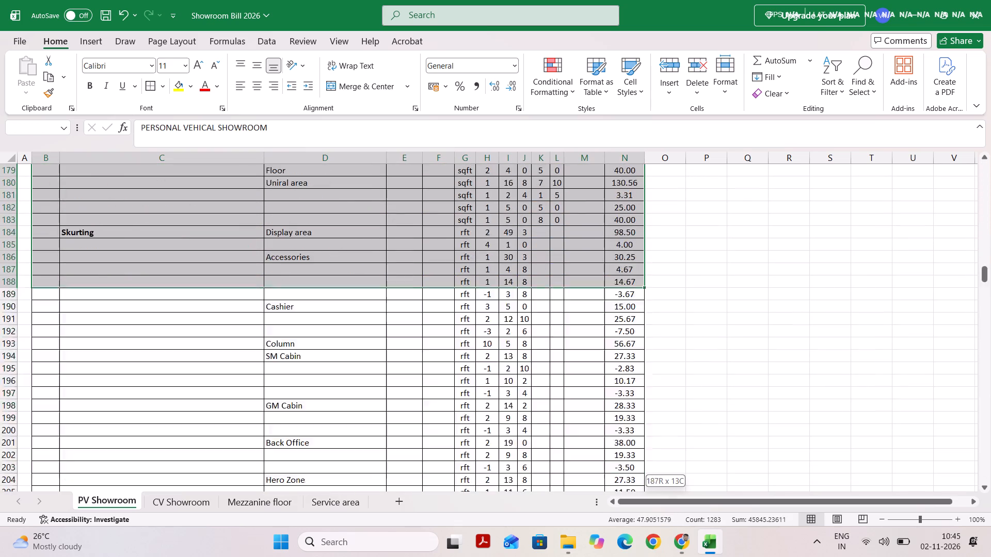
{"action": "left_click_drag", "start_coordinate": [118, 556], "coordinate": [120, 548]}
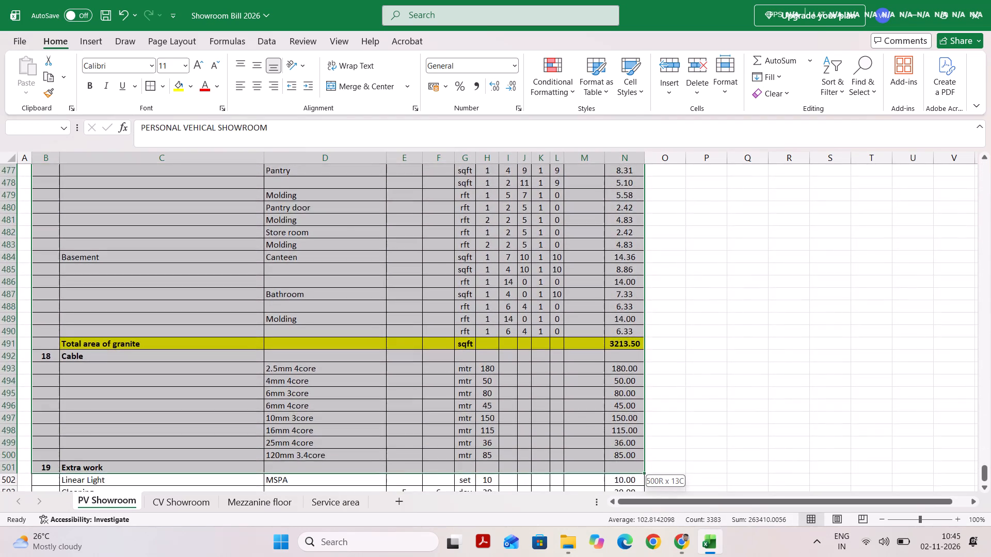
{"action": "left_click_drag", "start_coordinate": [120, 548], "coordinate": [140, 456]}
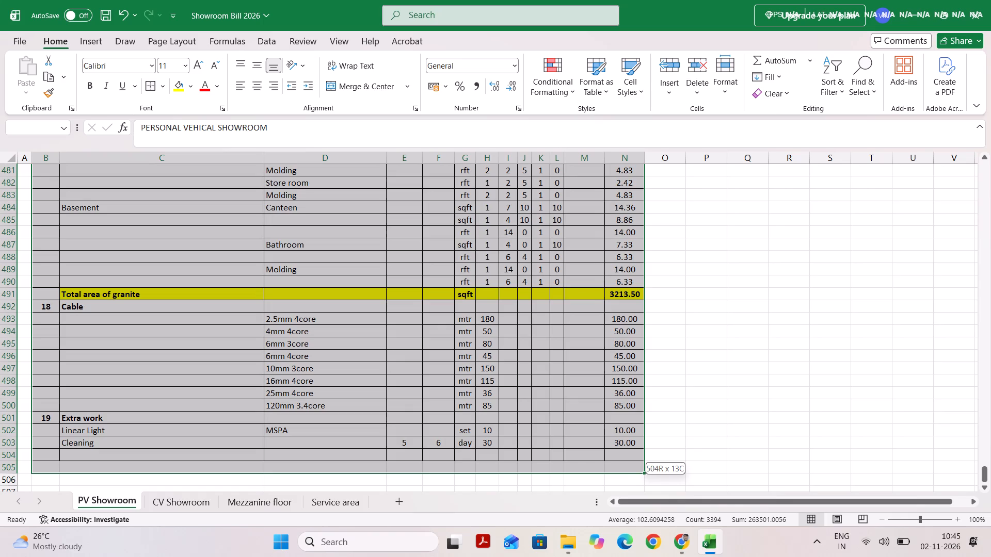
{"action": "left_click_drag", "start_coordinate": [140, 456], "coordinate": [140, 453]}
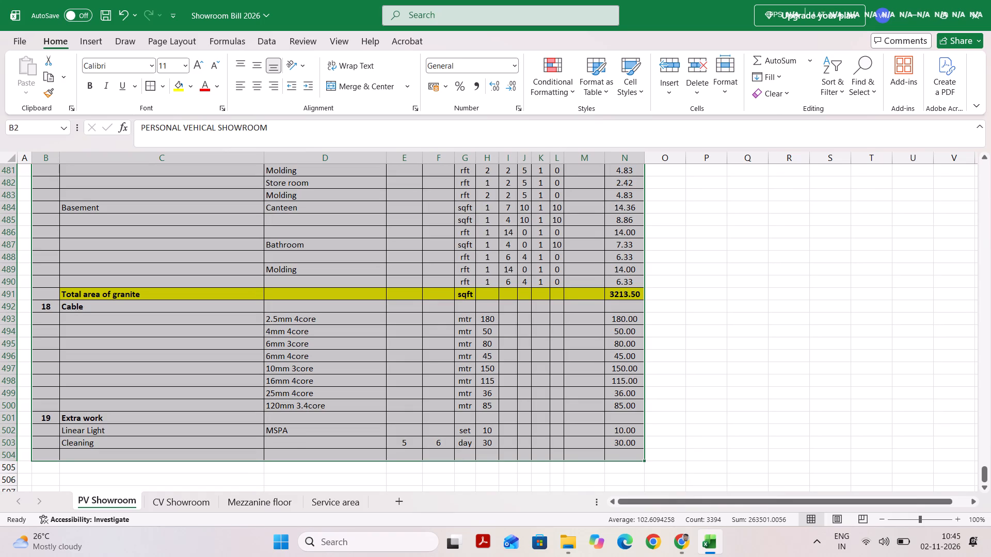
{"action": "key", "text": "ctrl+p"}
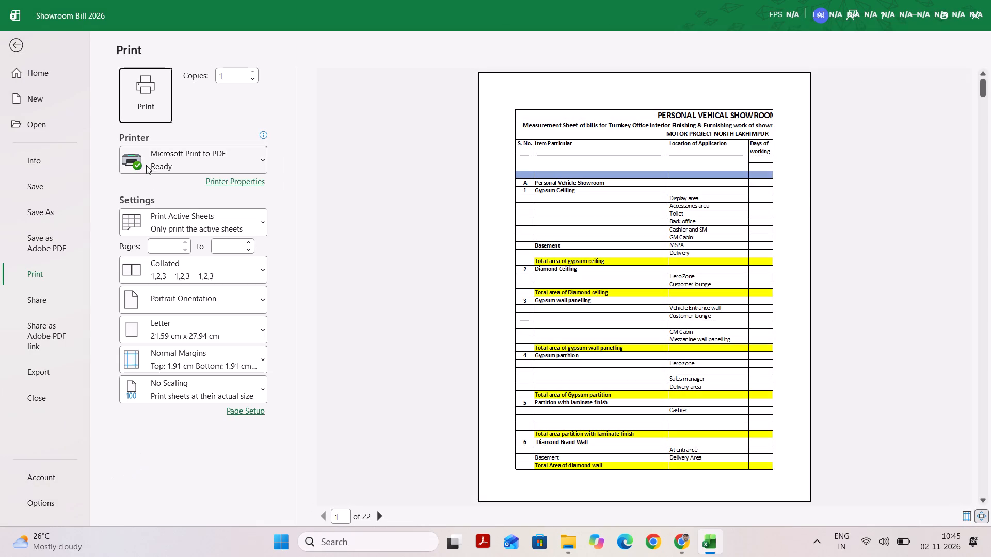
{"action": "left_click", "coordinate": [206, 155]}
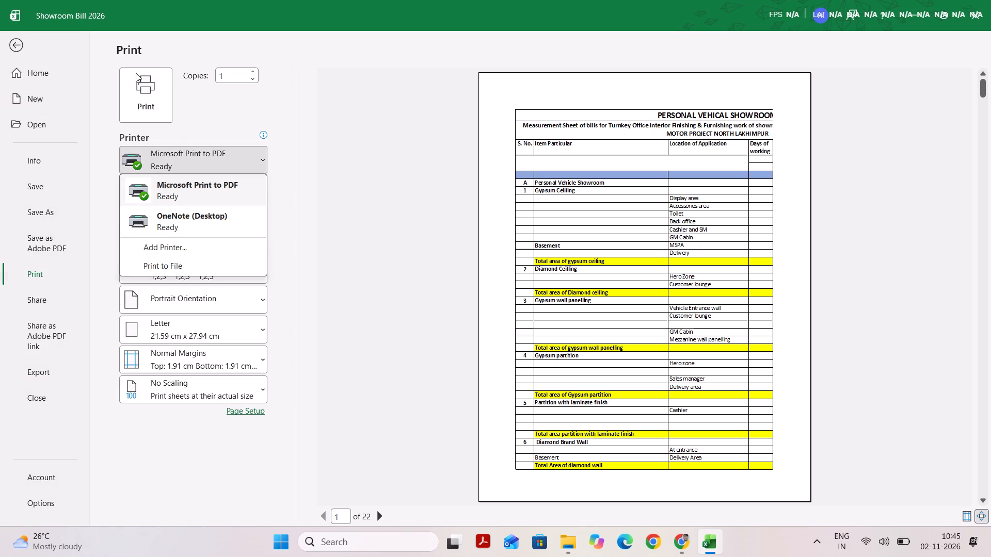
{"action": "left_click", "coordinate": [298, 176]}
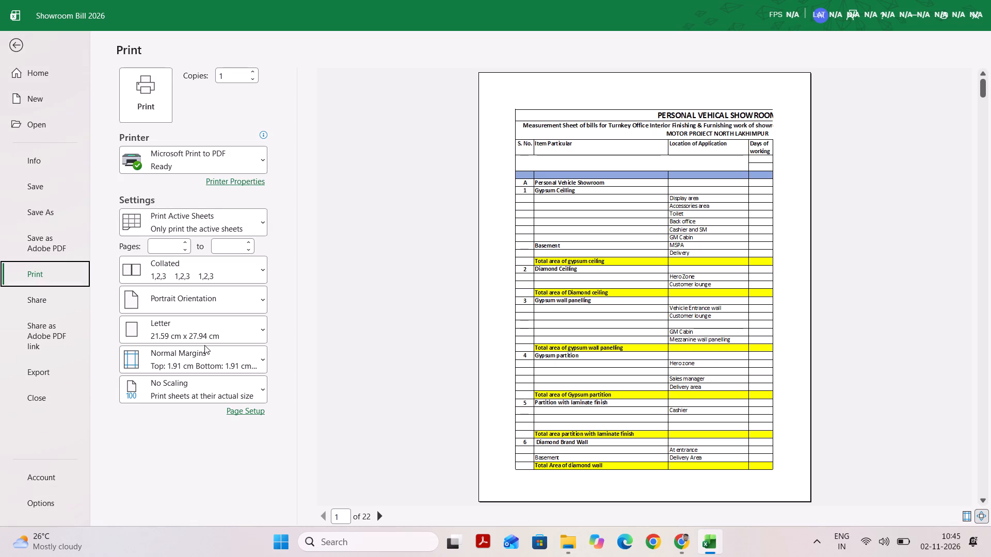
{"action": "left_click", "coordinate": [210, 300]}
{"action": "left_click", "coordinate": [201, 361]}
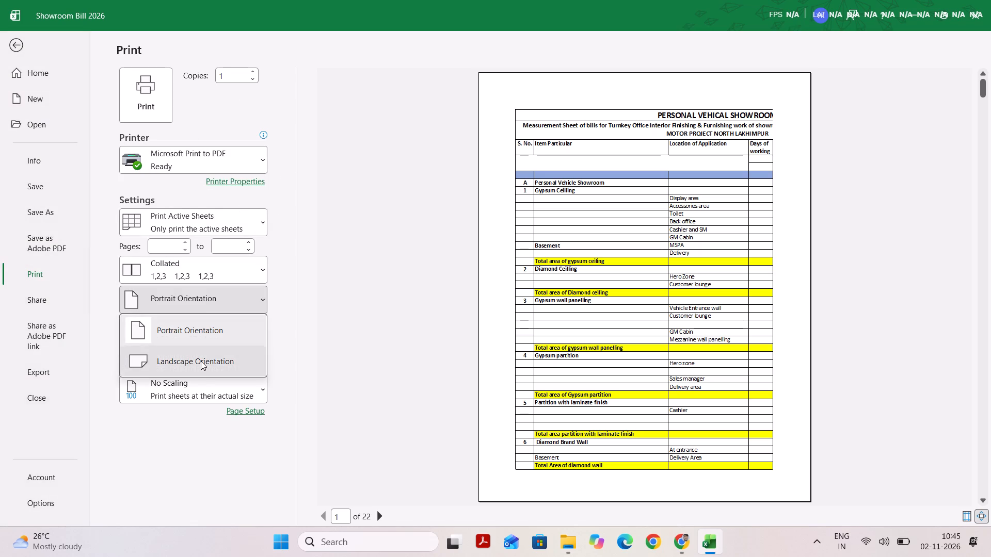
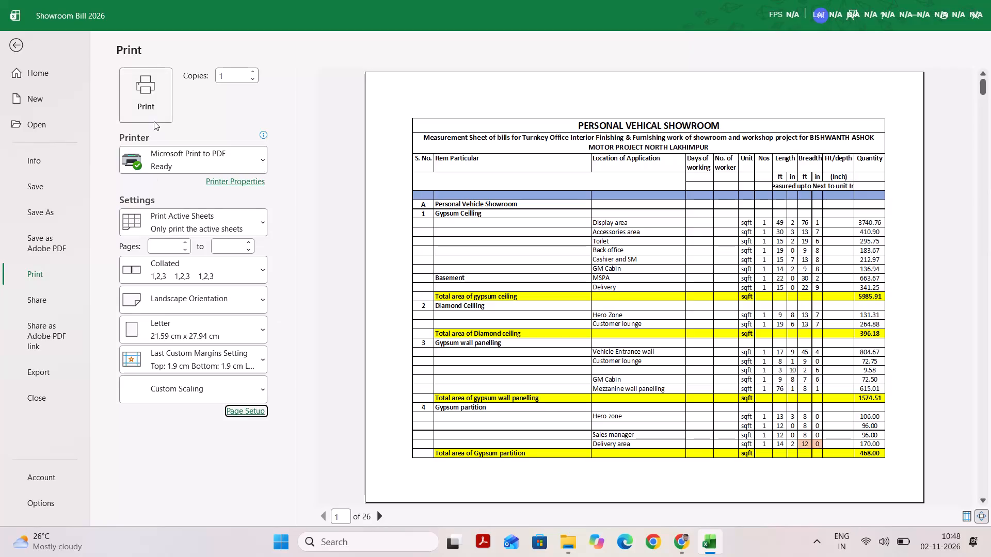
Print the PV Showroom sheet to PDF and browse to the Adeez Designs Office folder on New Volume (D:) for the output.
{"action": "left_click", "coordinate": [150, 105]}
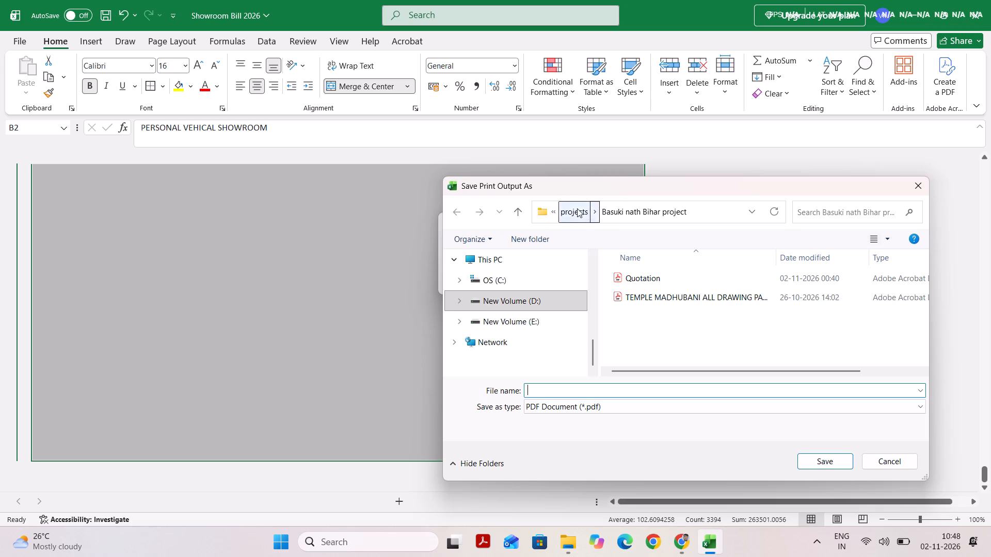
{"action": "left_click", "coordinate": [577, 208]}
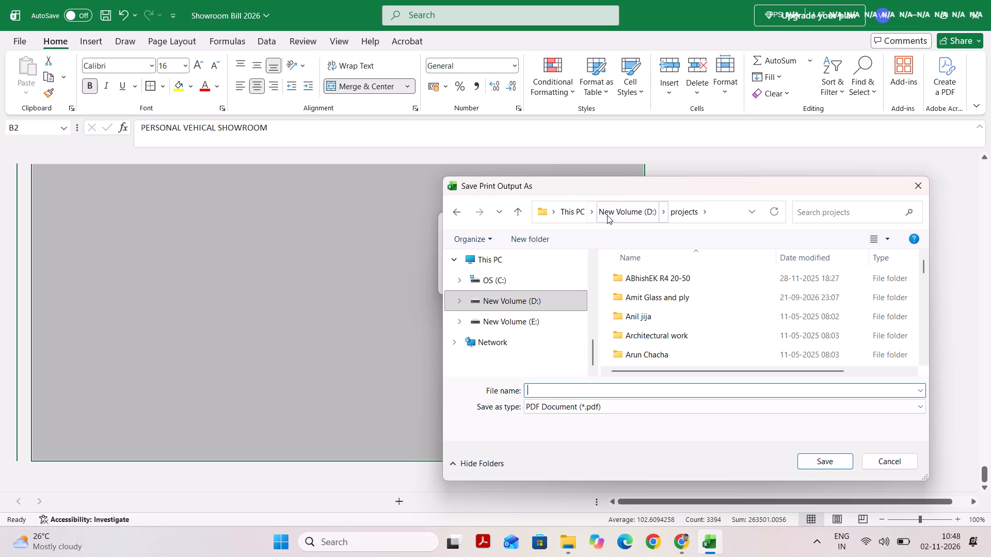
{"action": "left_click", "coordinate": [610, 215]}
{"action": "double_click", "coordinate": [651, 276]}
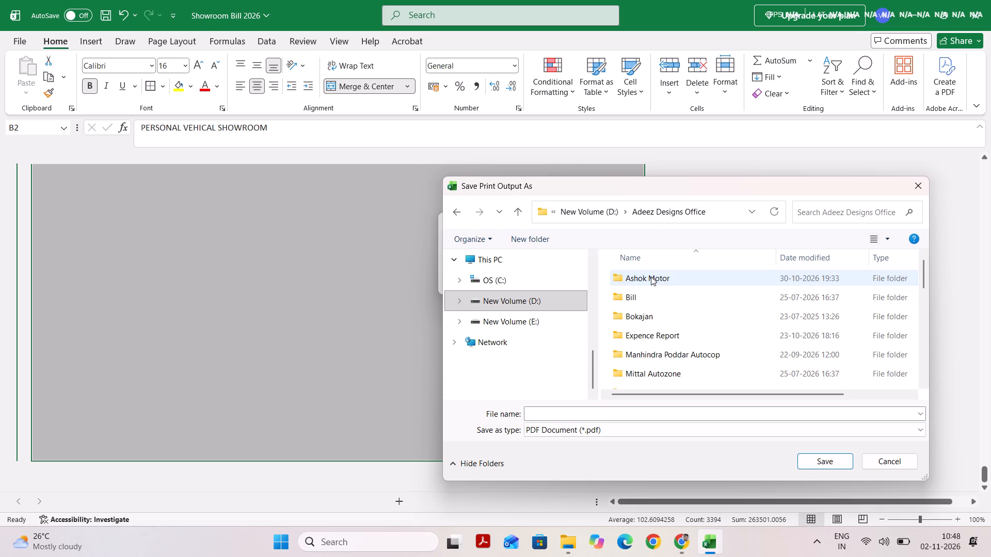
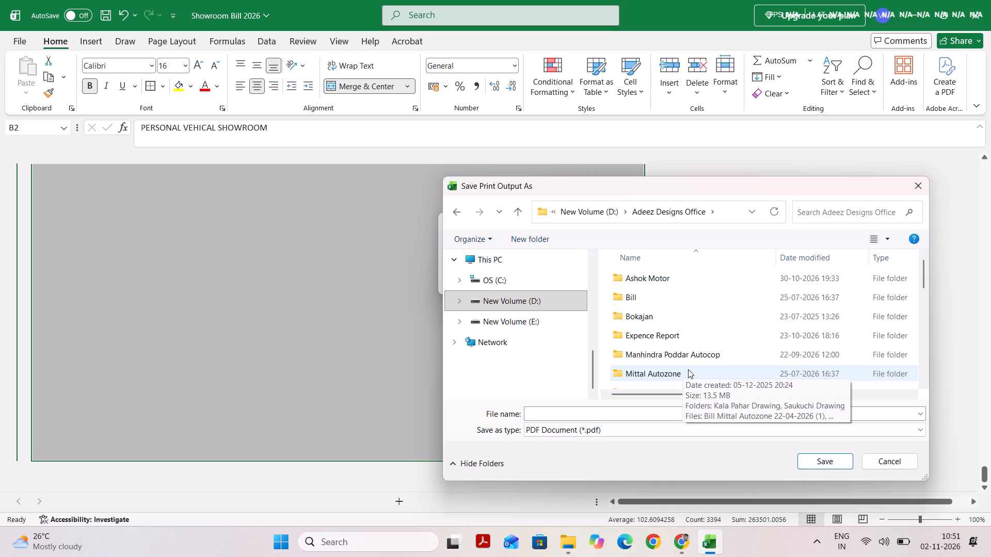
Save the PDF output in the Ashok Motor > North Lakhimpur bill folder under the file name PV Measurement.
{"action": "double_click", "coordinate": [648, 277]}
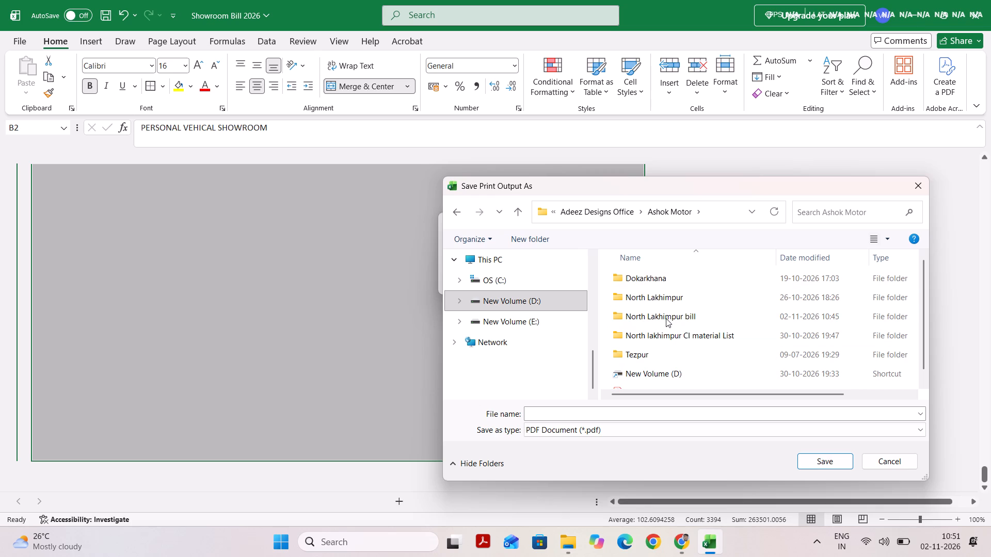
{"action": "double_click", "coordinate": [666, 318]}
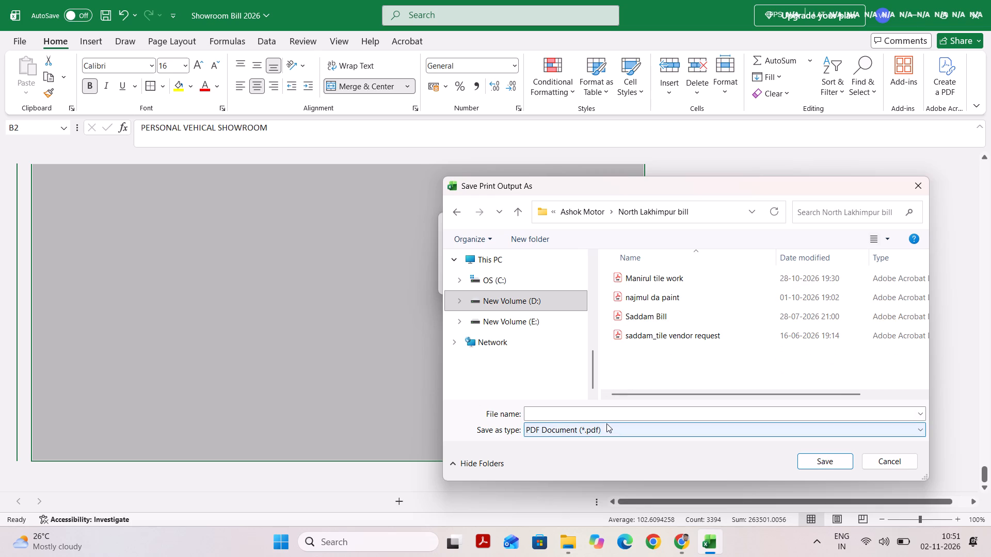
{"action": "left_click", "coordinate": [607, 415]}
{"action": "key", "text": "shift+p"}
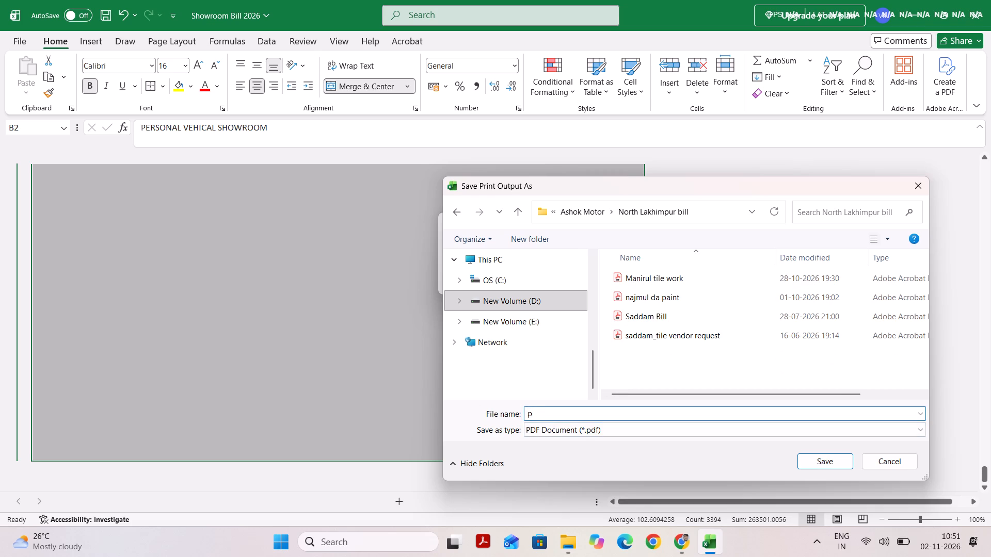
{"action": "type", "text": "v"}
{"action": "key", "text": "space"}
{"action": "key", "text": "BackSpace"}
{"action": "key", "text": "BackSpace"}
{"action": "key", "text": "BackSpace"}
{"action": "key", "text": "shift+m"}
{"action": "key", "text": "BackSpace"}
{"action": "key", "text": "BackSpace"}
{"action": "type", "text": "PV"}
{"action": "key", "text": "space"}
{"action": "type", "text": "sma"}
{"action": "key", "text": "BackSpace"}
{"action": "key", "text": "BackSpace"}
{"action": "key", "text": "BackSpace"}
{"action": "type", "text": "Meas"}
{"action": "type", "text": "urement"}
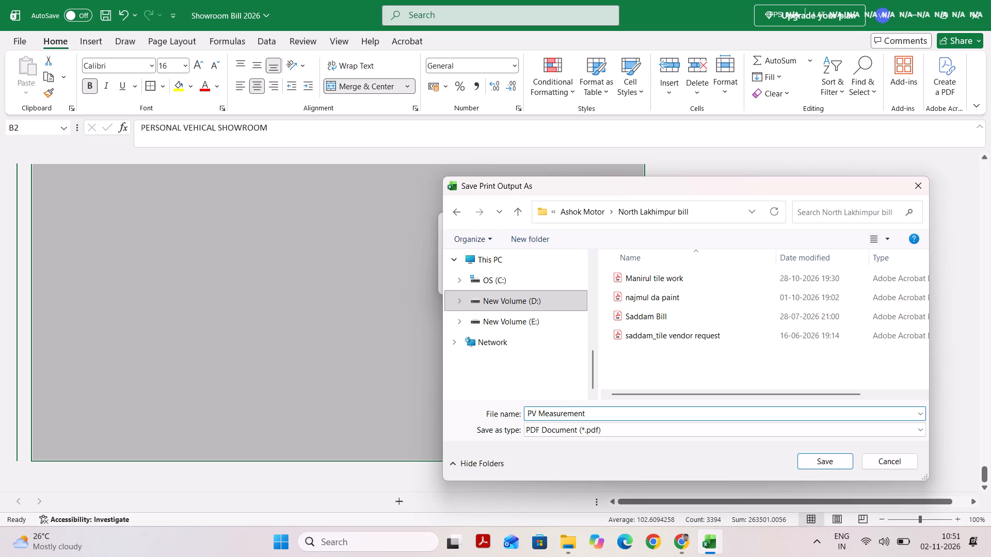
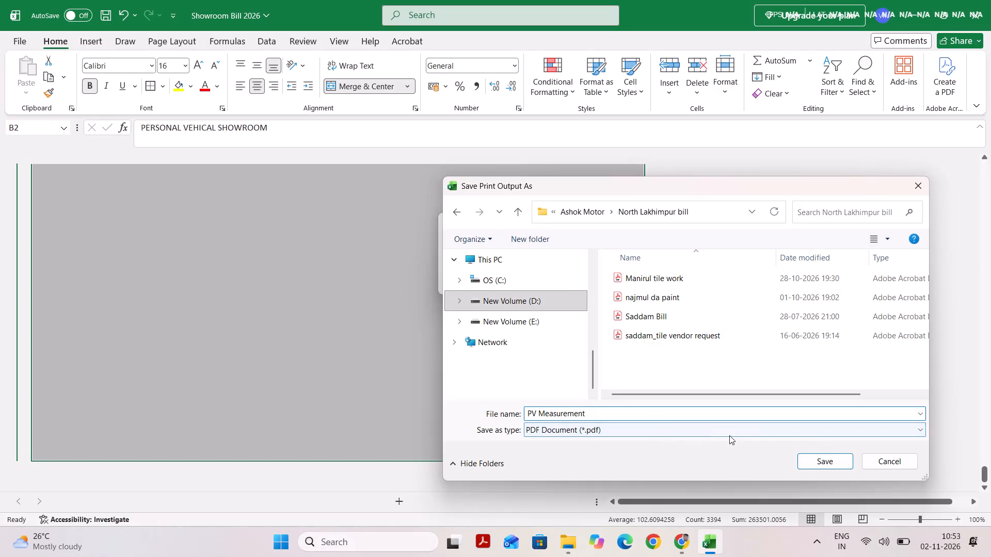
Save the PV Showroom print output as the PDF PV Measurement in the North Lakhimpur bill folder.
{"action": "left_click", "coordinate": [821, 466]}
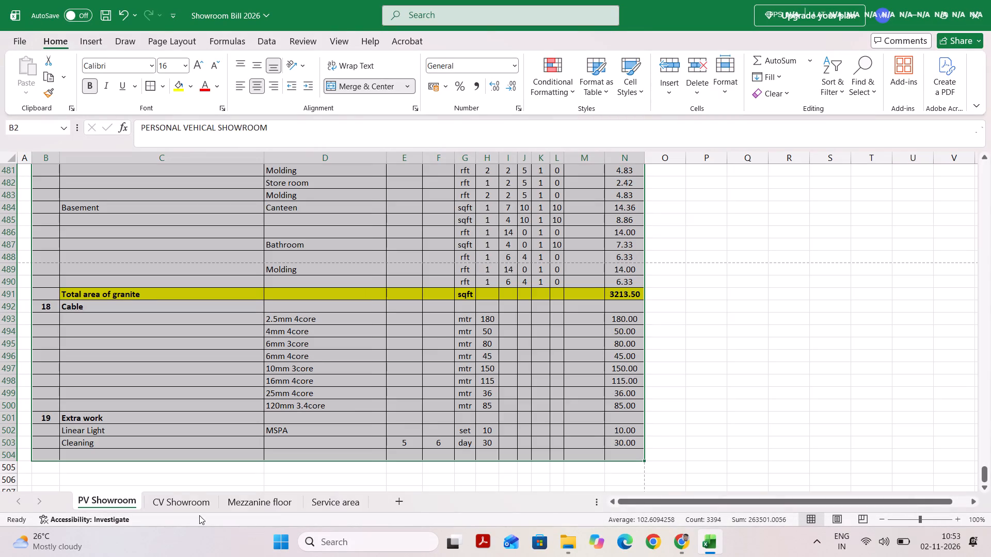
Select the whole measurement table on the CV Showroom sheet from its title row down and bring up its print preview.
{"action": "left_click", "coordinate": [183, 504]}
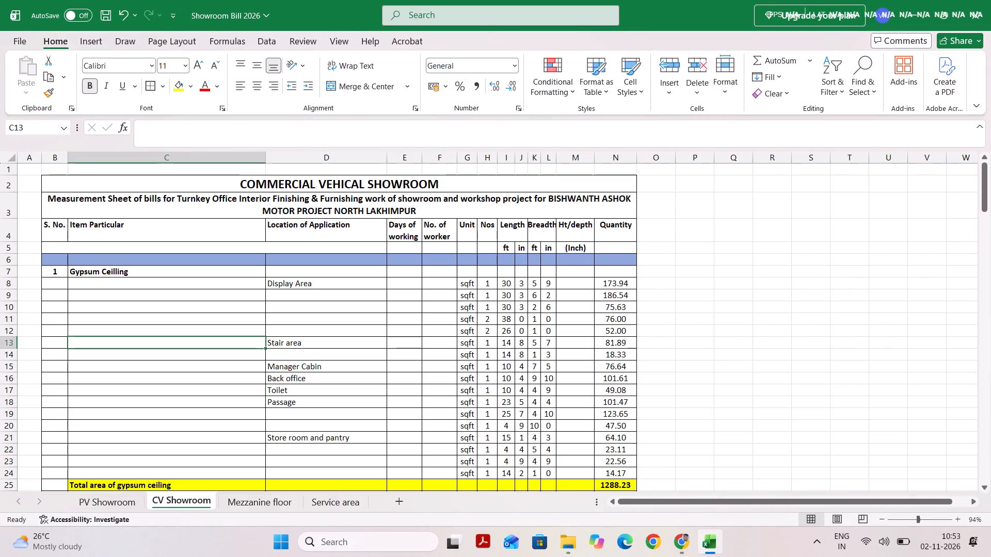
{"action": "left_click_drag", "start_coordinate": [143, 179], "coordinate": [153, 519]}
{"action": "key", "text": "ctrl+a"}
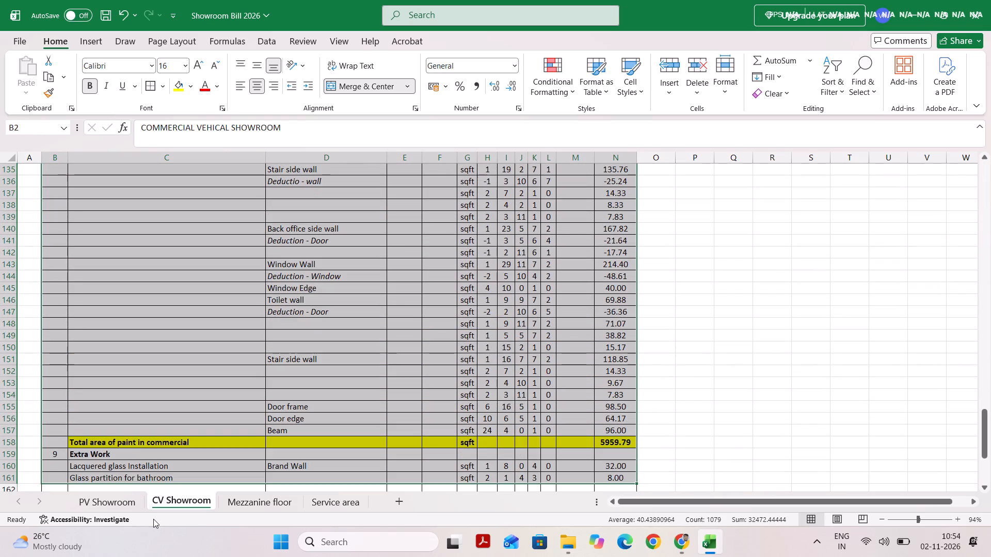
{"action": "key", "text": "ctrl+p"}
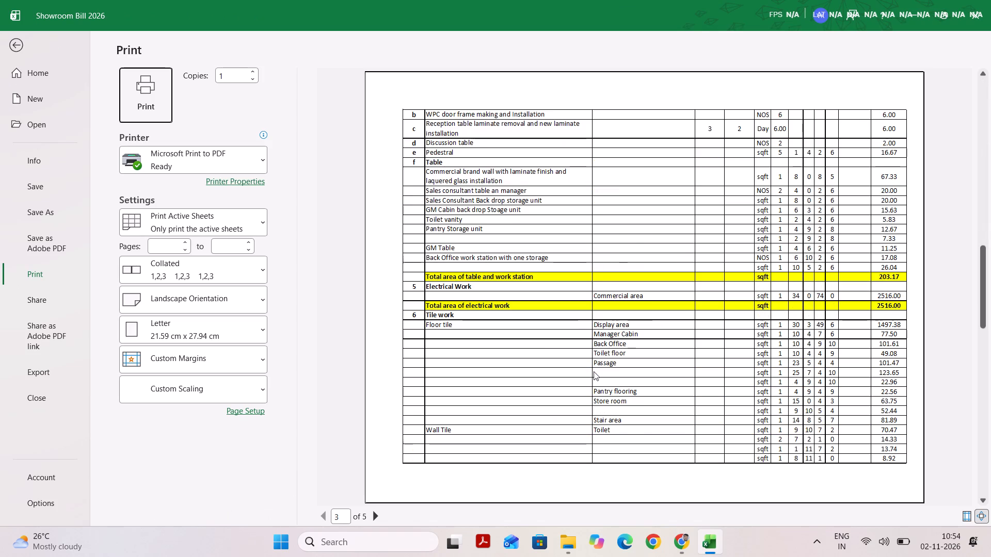
Examine the CV Showroom print preview page by page, from the title page to the last page.
{"action": "scroll", "coordinate": [594, 371], "scroll_direction": "up", "scroll_amount": 5}
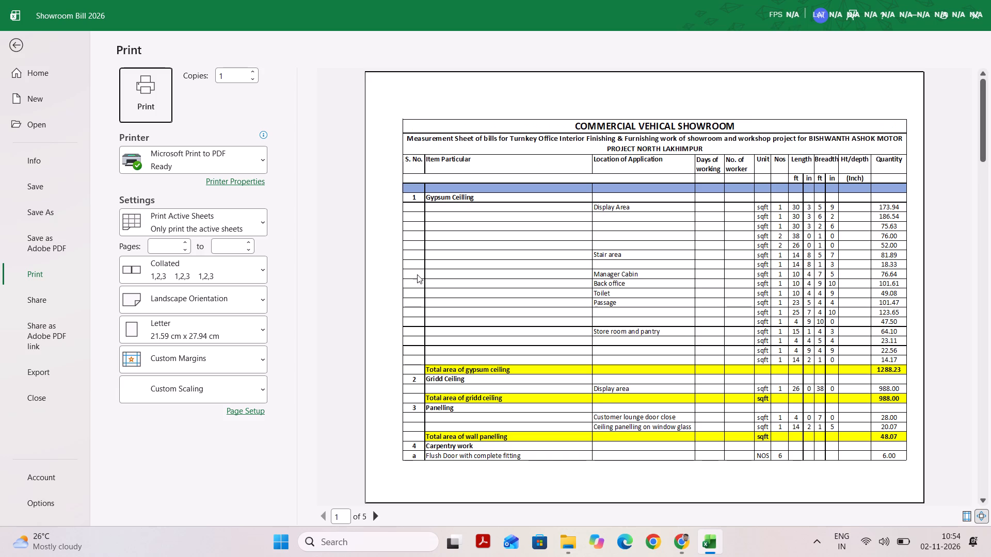
{"action": "scroll", "coordinate": [646, 420], "scroll_direction": "down", "scroll_amount": 3}
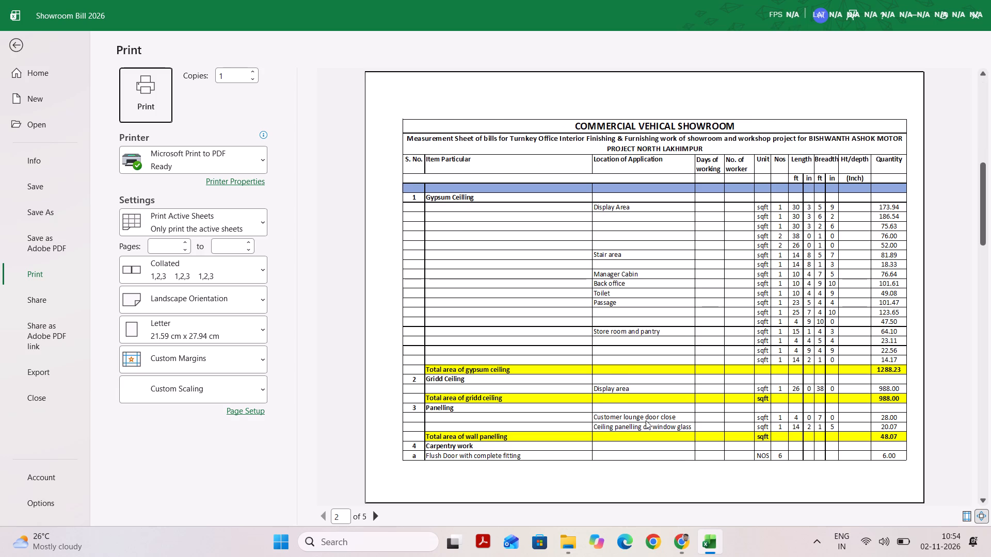
{"action": "scroll", "coordinate": [437, 471], "scroll_direction": "down", "scroll_amount": 7}
{"action": "scroll", "coordinate": [497, 406], "scroll_direction": "down", "scroll_amount": 20}
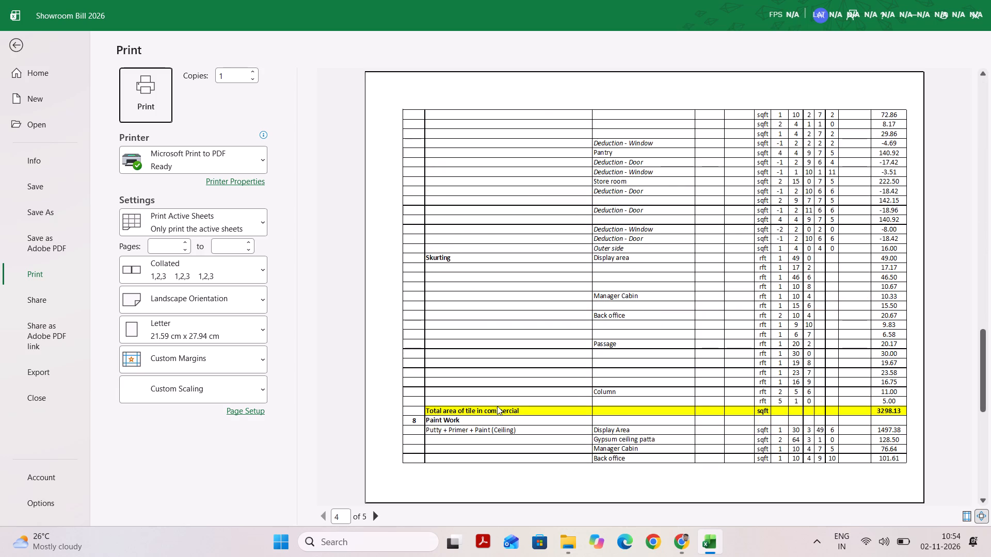
{"action": "scroll", "coordinate": [497, 406], "scroll_direction": "down", "scroll_amount": 20}
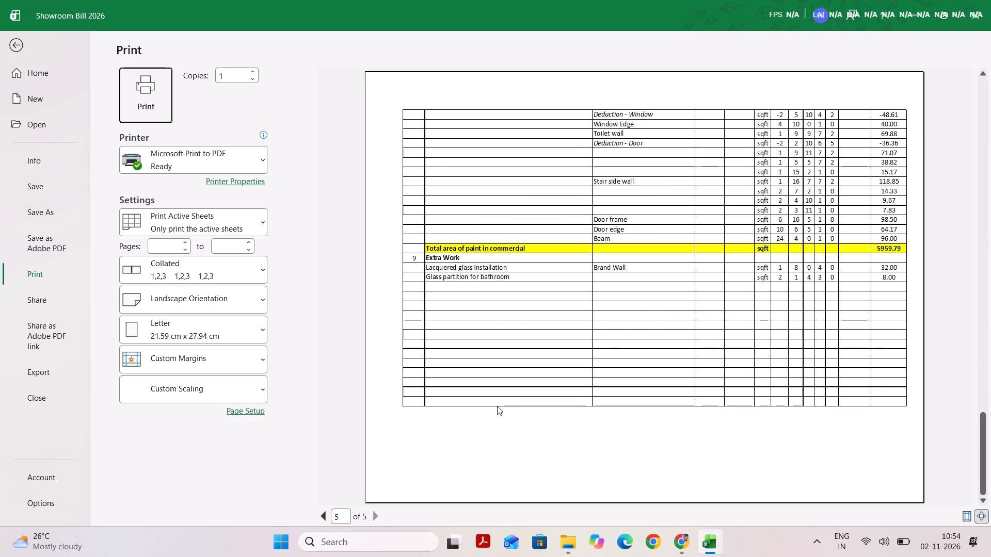
{"action": "scroll", "coordinate": [497, 406], "scroll_direction": "down", "scroll_amount": 5}
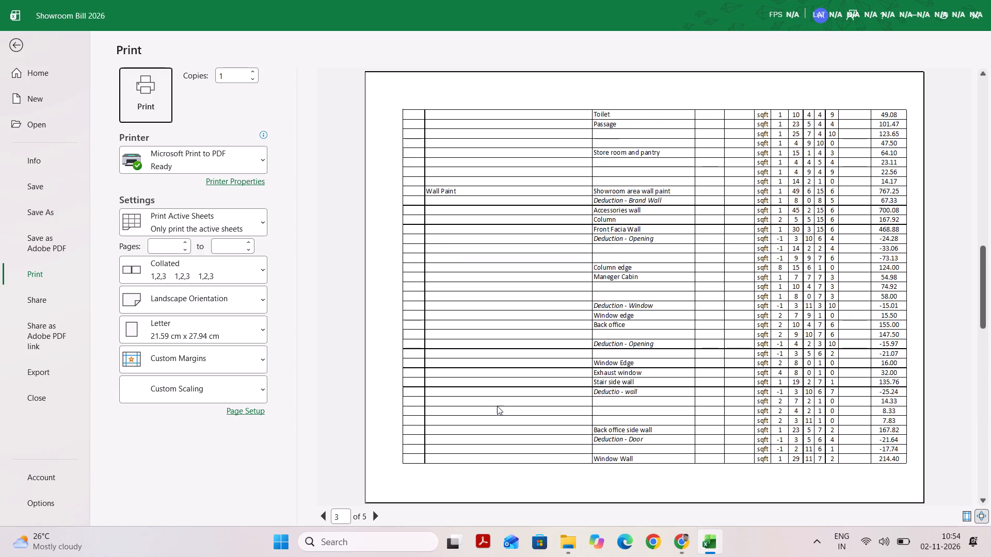
{"action": "scroll", "coordinate": [497, 406], "scroll_direction": "down", "scroll_amount": 6}
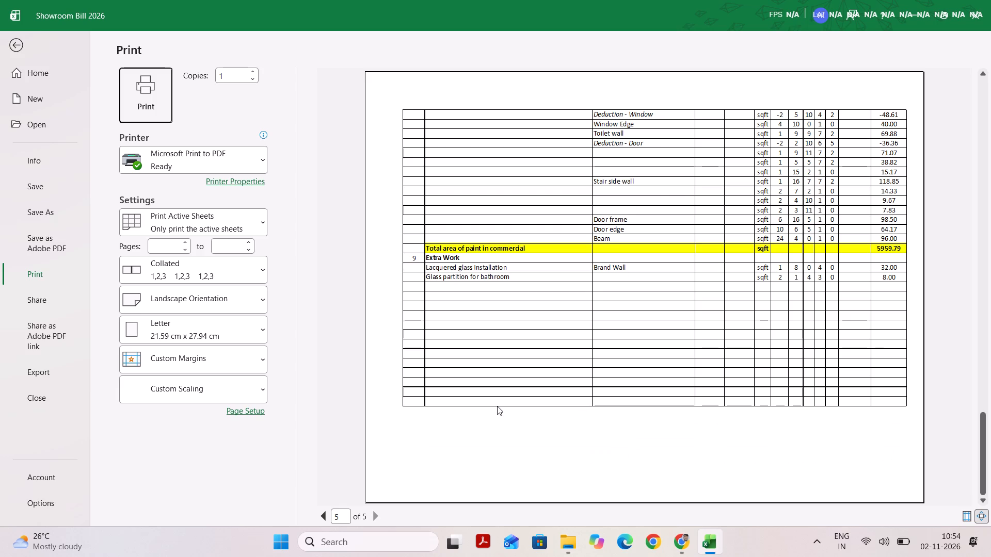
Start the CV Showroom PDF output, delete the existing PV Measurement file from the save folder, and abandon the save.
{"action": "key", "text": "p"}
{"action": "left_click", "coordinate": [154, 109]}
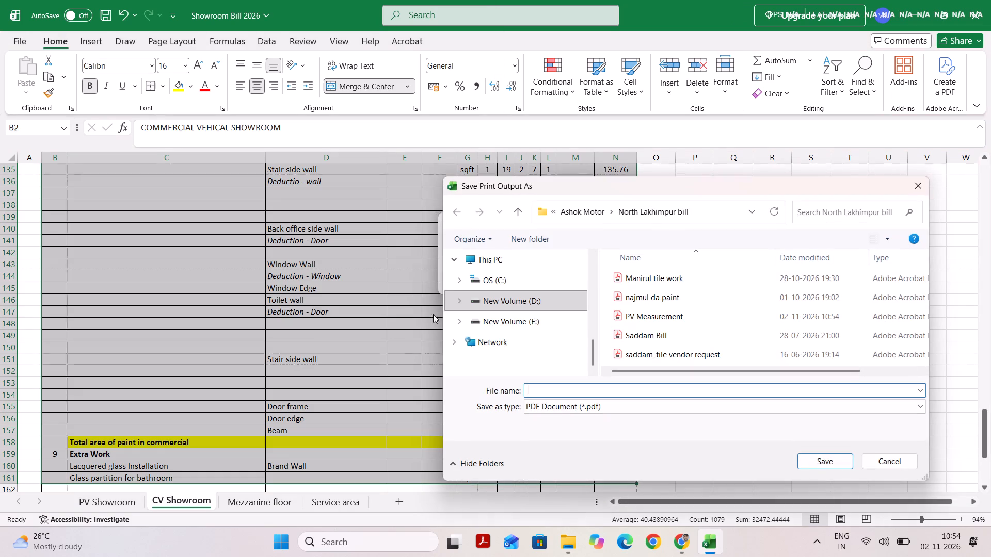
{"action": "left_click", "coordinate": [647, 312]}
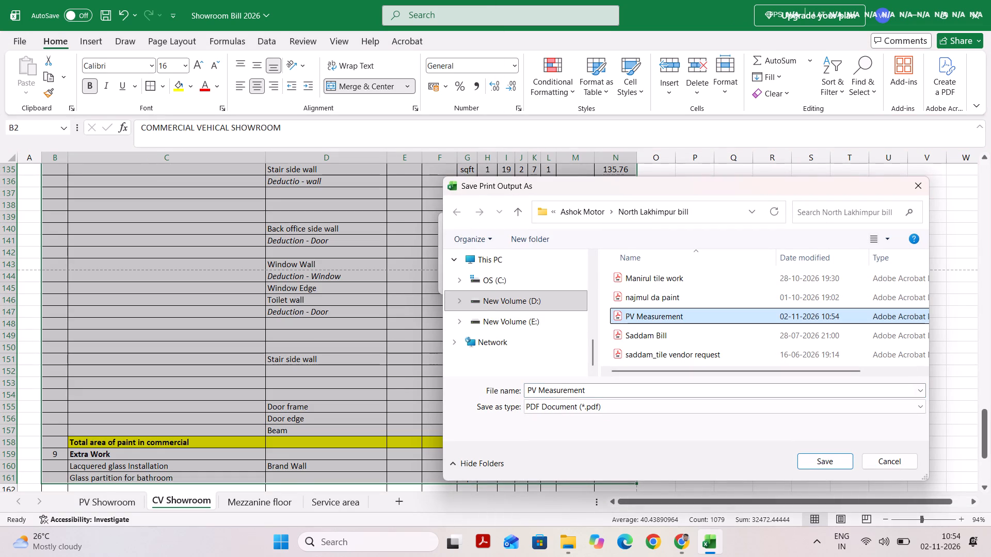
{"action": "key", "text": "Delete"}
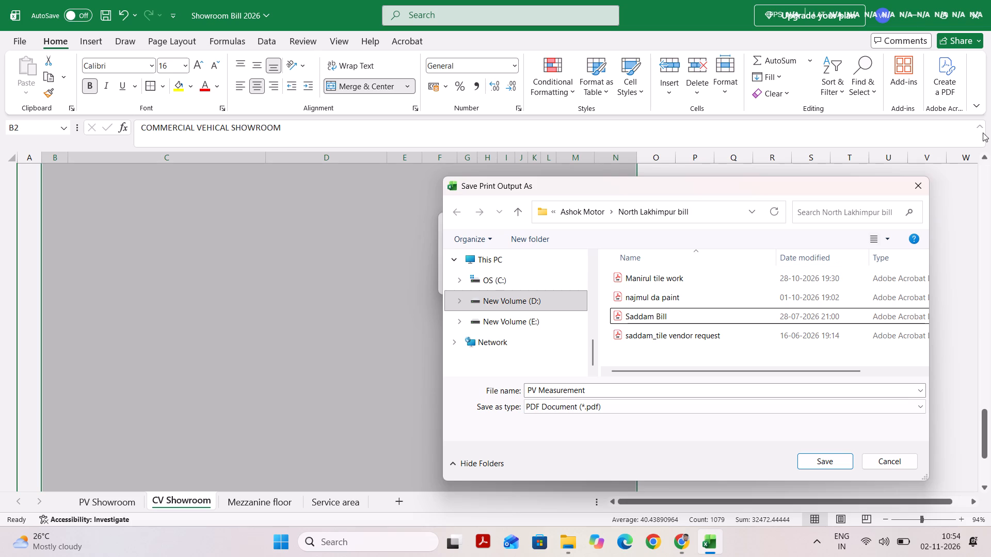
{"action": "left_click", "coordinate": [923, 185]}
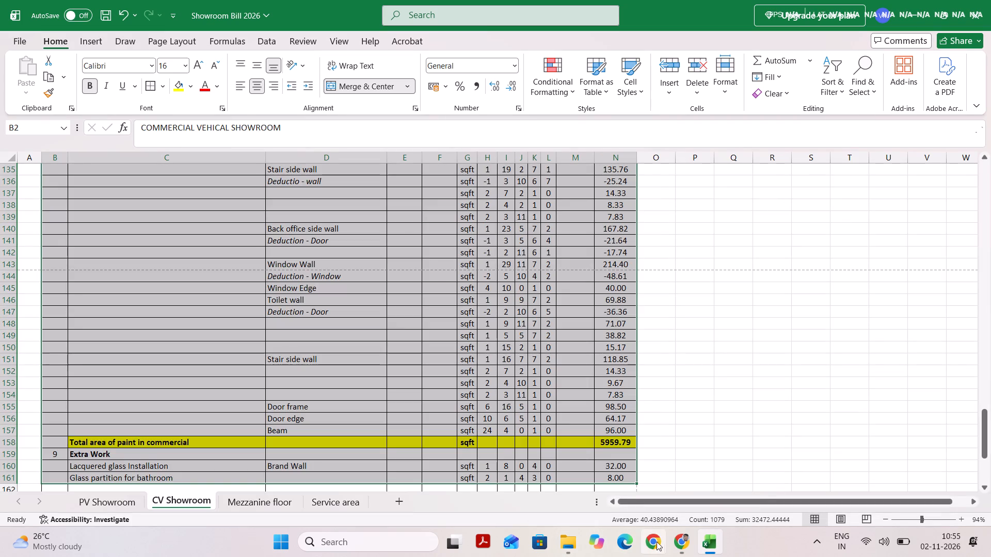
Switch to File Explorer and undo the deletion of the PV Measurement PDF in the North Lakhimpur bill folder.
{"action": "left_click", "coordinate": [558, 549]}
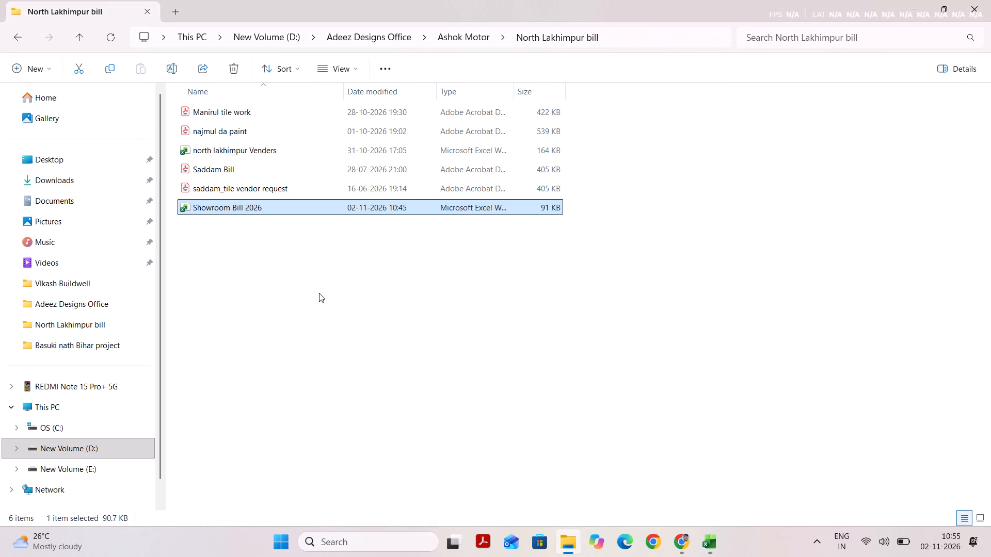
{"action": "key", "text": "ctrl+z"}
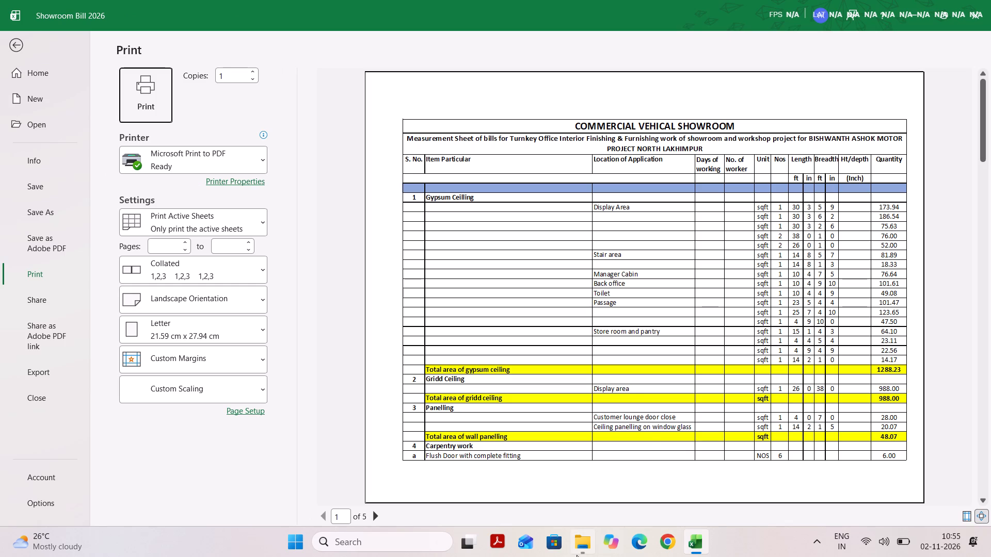
{"action": "left_click", "coordinate": [156, 87]}
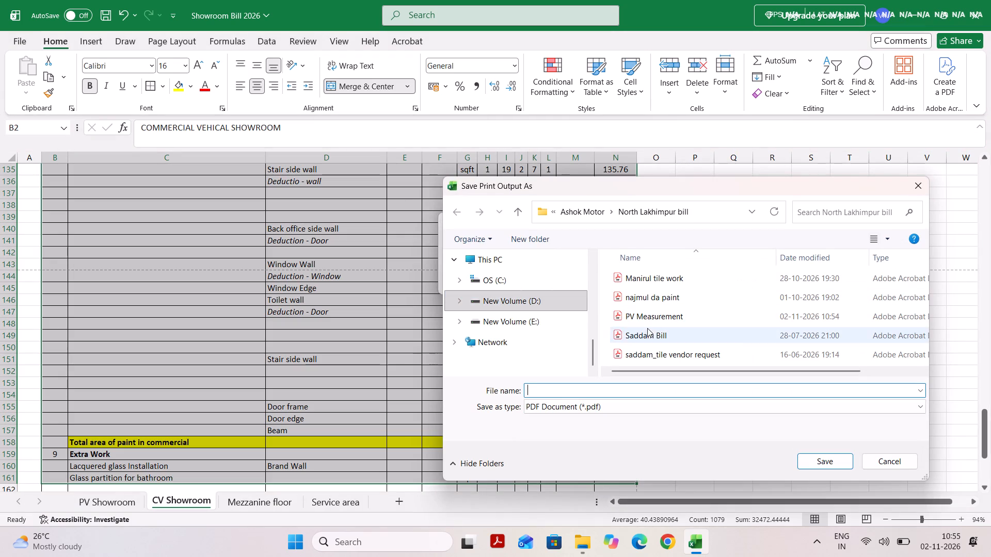
{"action": "left_click", "coordinate": [651, 319]}
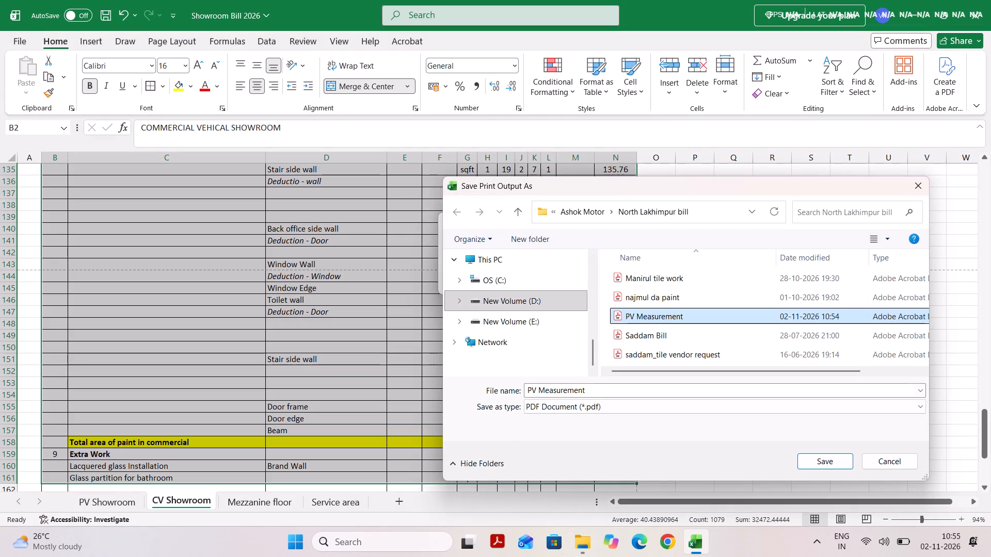
{"action": "left_click", "coordinate": [532, 388]}
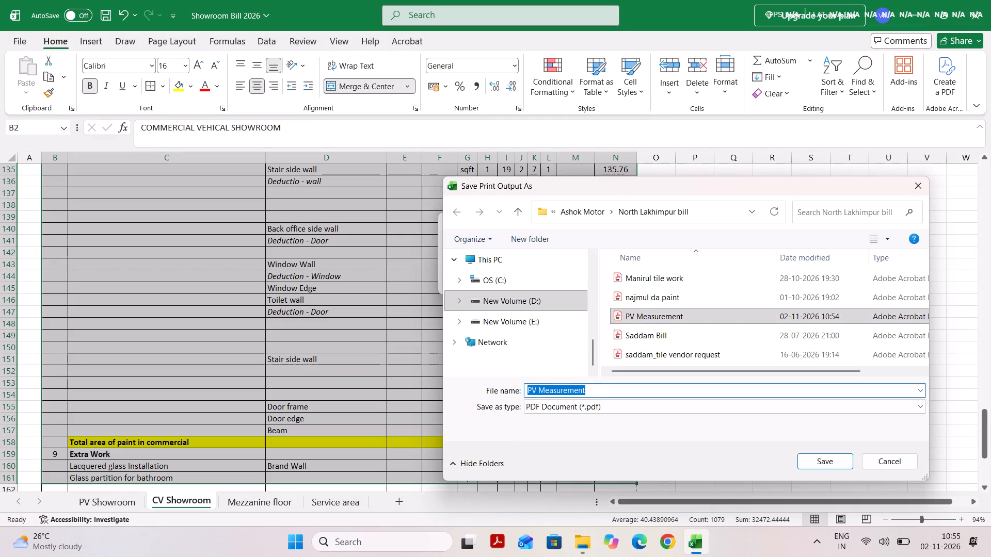
{"action": "left_click", "coordinate": [532, 388]}
{"action": "key", "text": "BackSpace"}
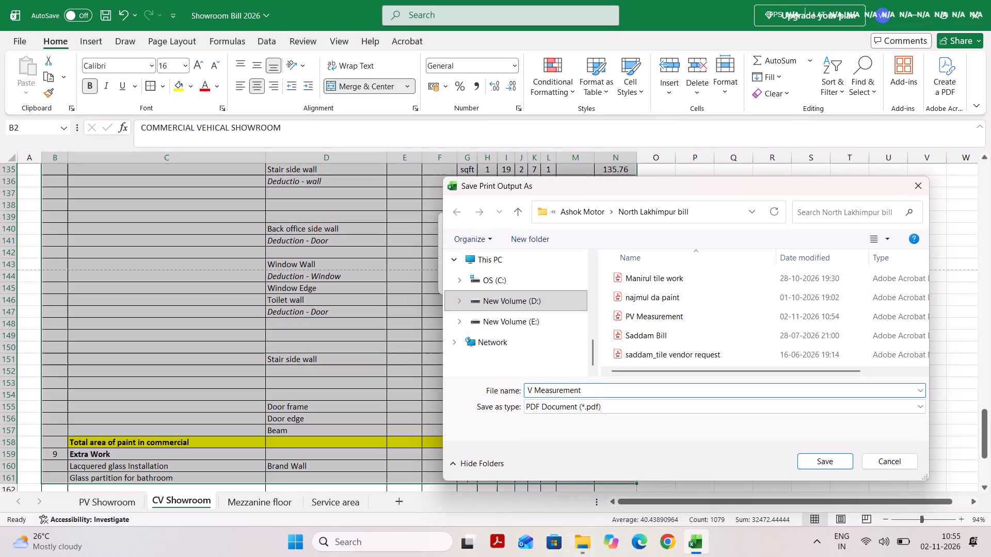
{"action": "key", "text": "c"}
{"action": "key", "text": "BackSpace"}
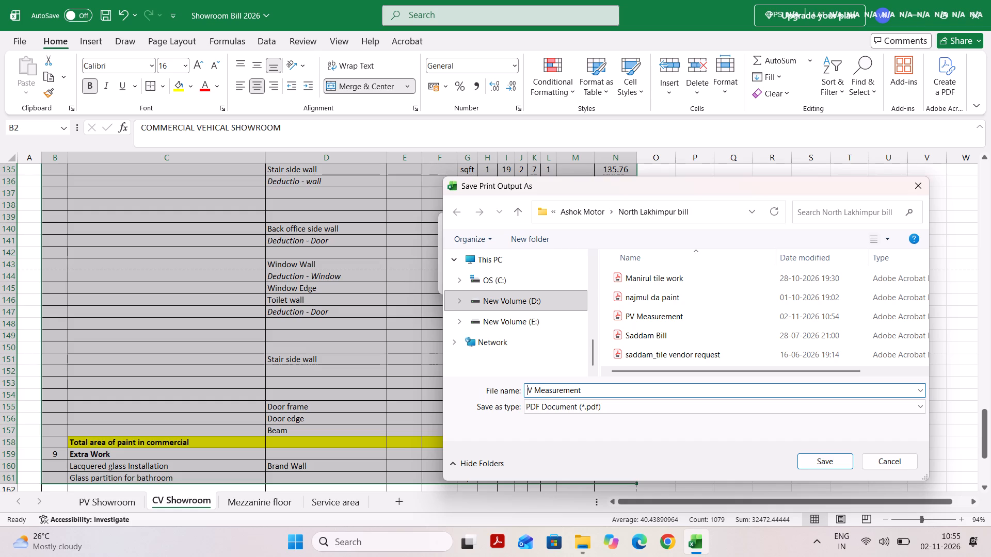
{"action": "key", "text": "shift+c"}
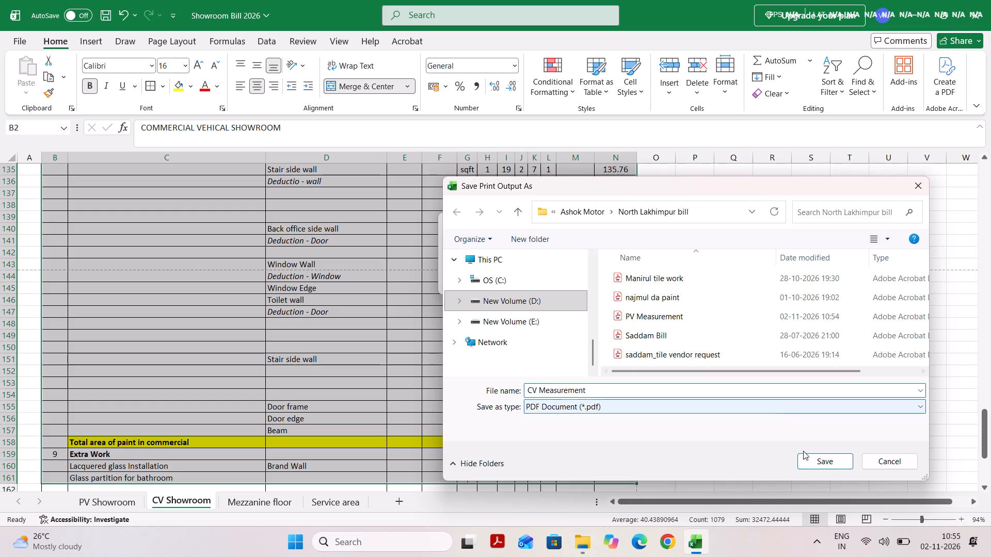
{"action": "left_click", "coordinate": [814, 458]}
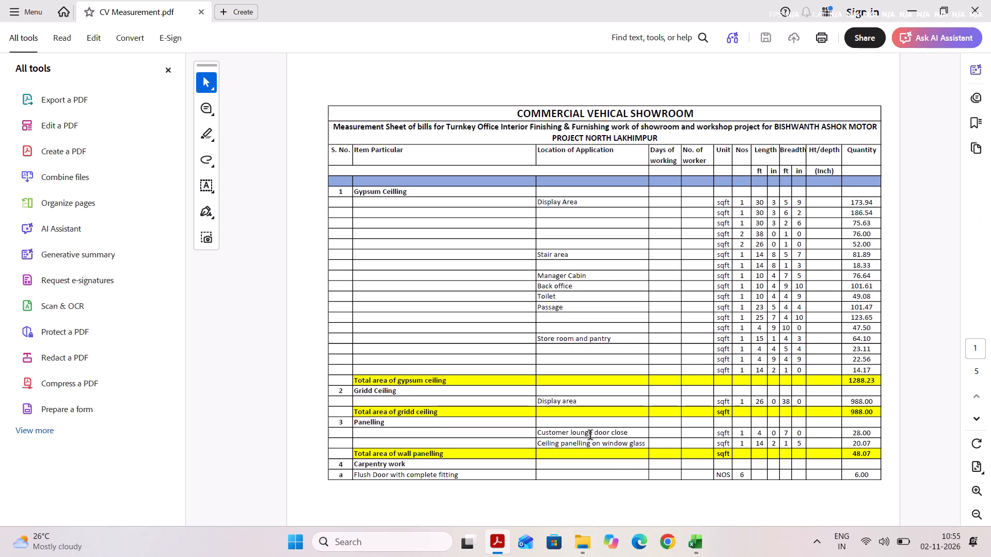
Switch to Excel, select the Mezzanine floor measurement table from the title through Total area of paint, and set its print orientation to landscape.
{"action": "left_click", "coordinate": [696, 545]}
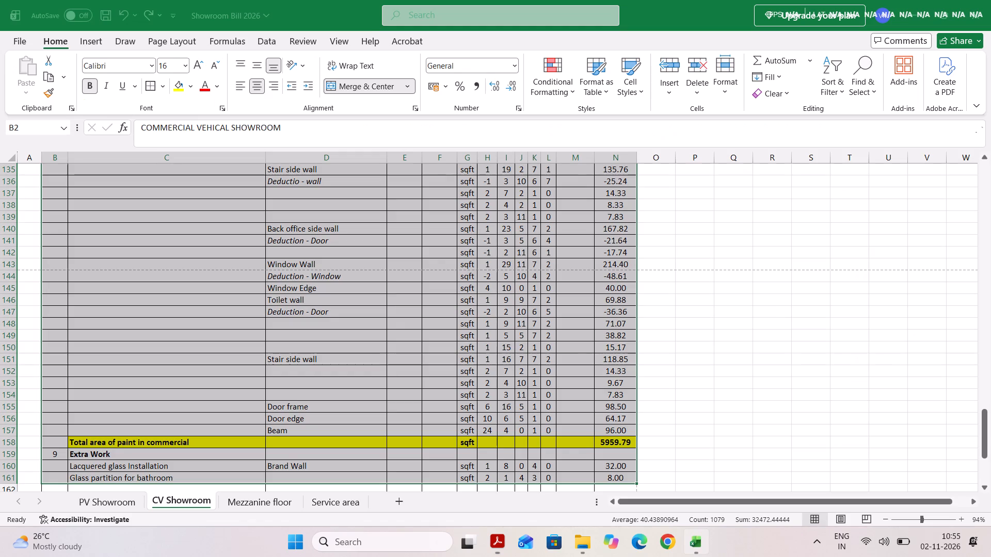
{"action": "left_click", "coordinate": [961, 7]}
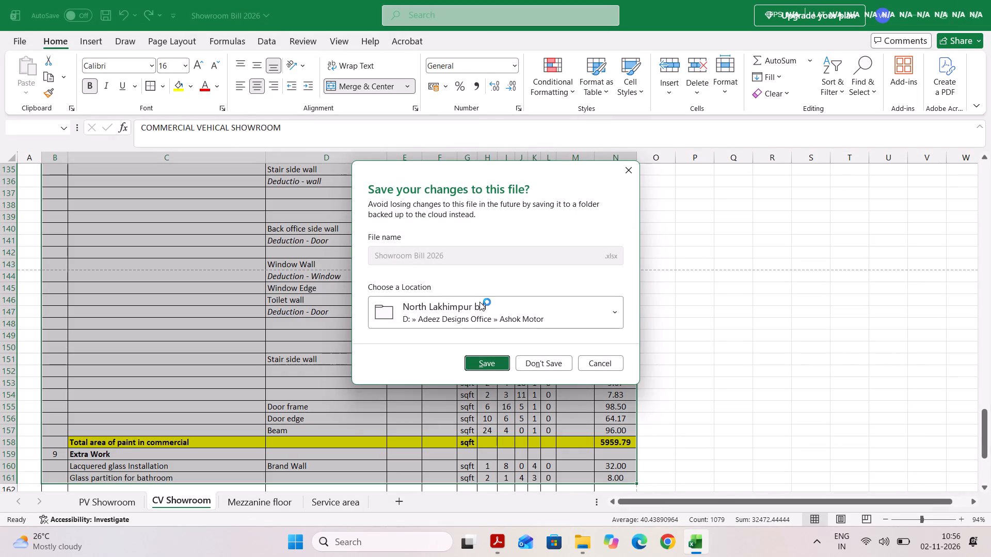
{"action": "left_click", "coordinate": [598, 358]}
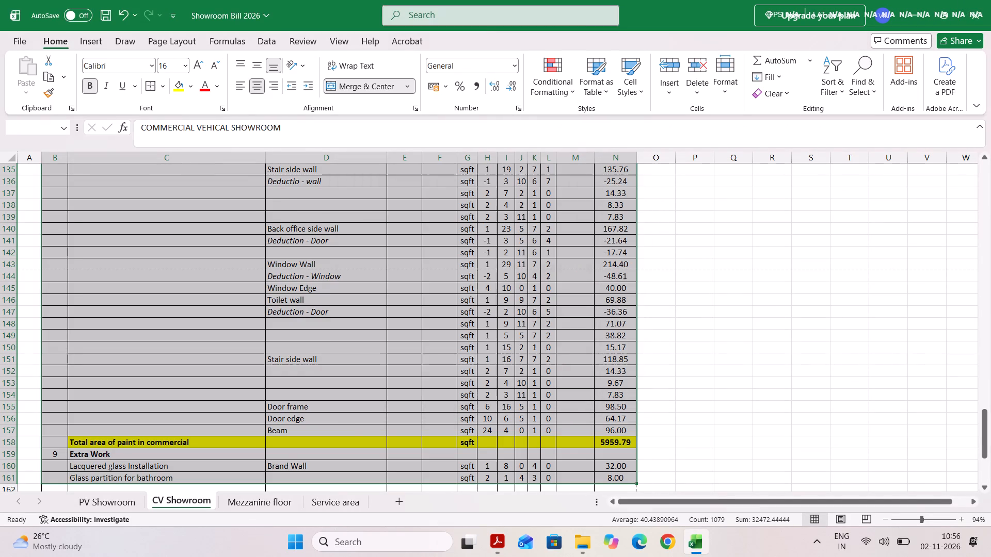
{"action": "left_click", "coordinate": [274, 505]}
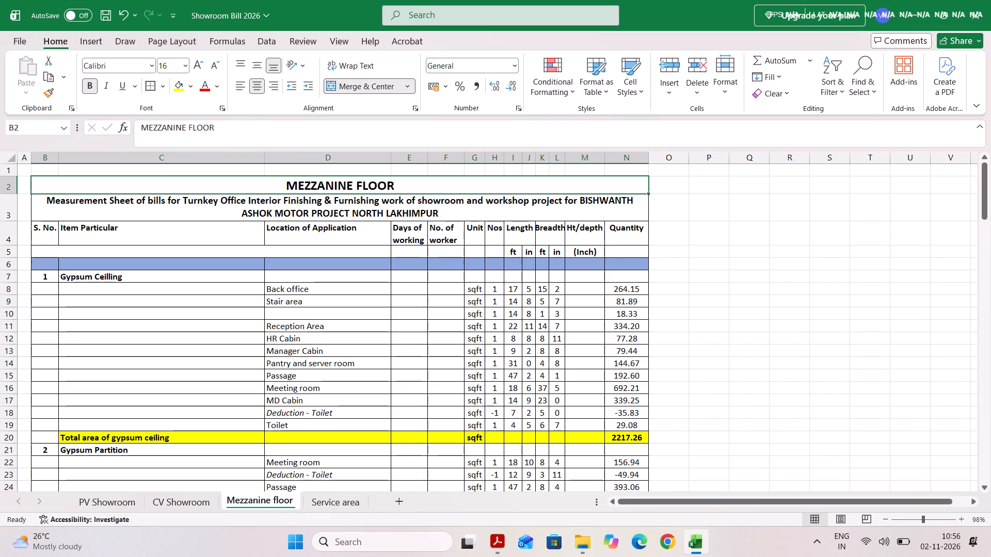
{"action": "left_click", "coordinate": [291, 351]}
{"action": "key", "text": "ctrl+a"}
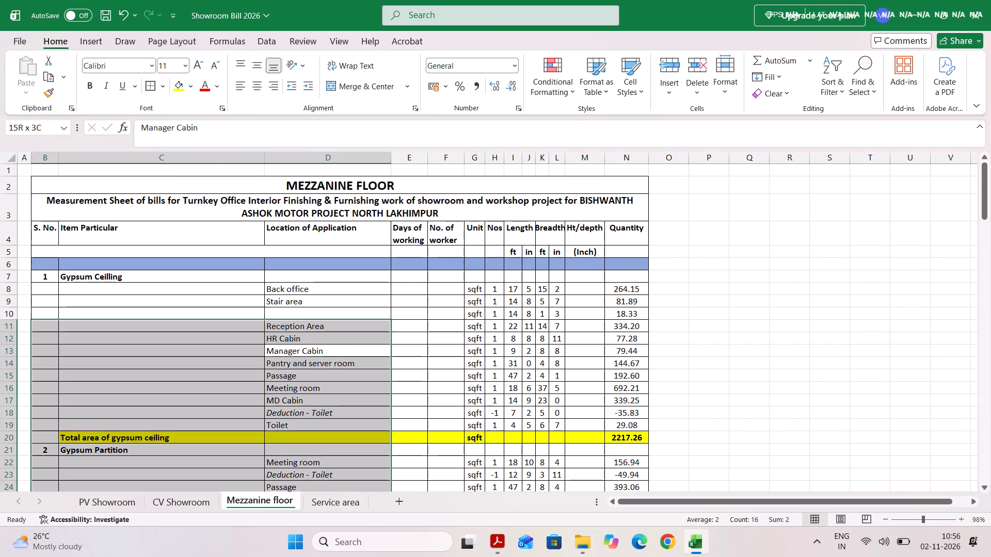
{"action": "left_click_drag", "start_coordinate": [154, 187], "coordinate": [209, 540]}
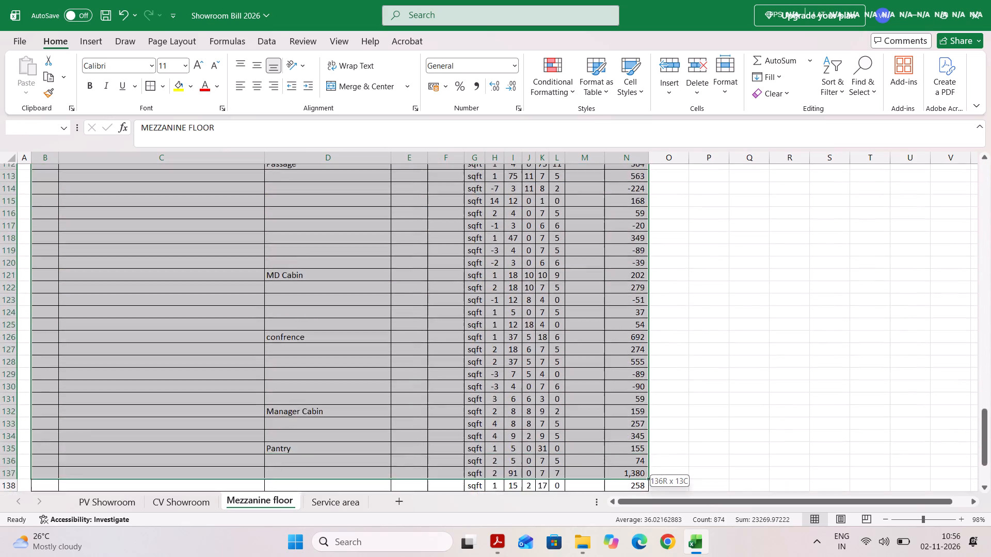
{"action": "left_click_drag", "start_coordinate": [209, 540], "coordinate": [206, 474]}
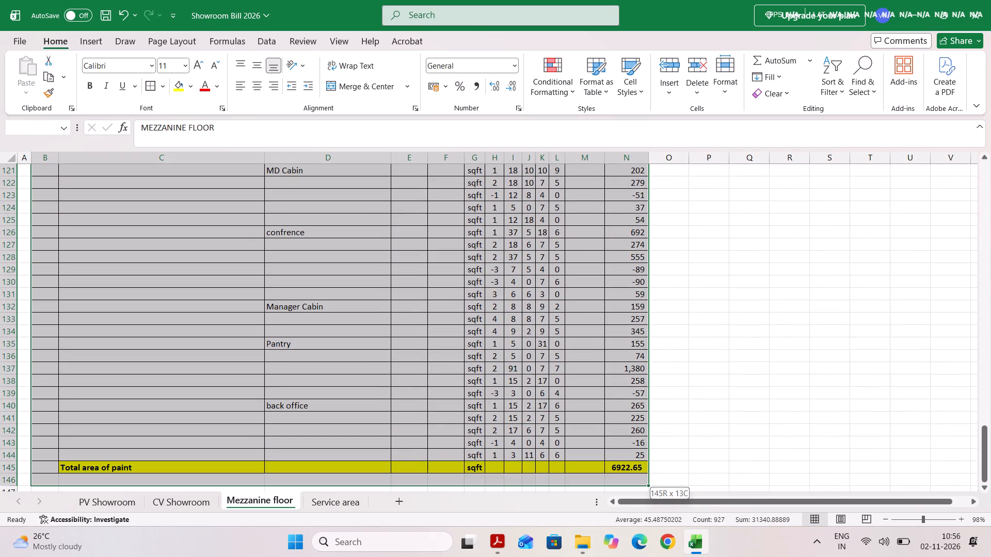
{"action": "left_click_drag", "start_coordinate": [206, 474], "coordinate": [206, 468]}
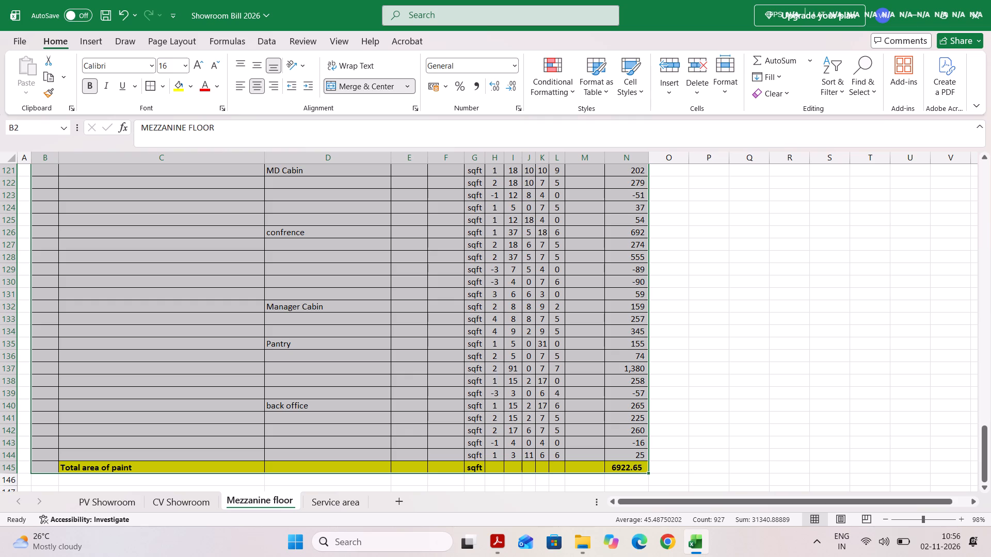
{"action": "key", "text": "shift+p"}
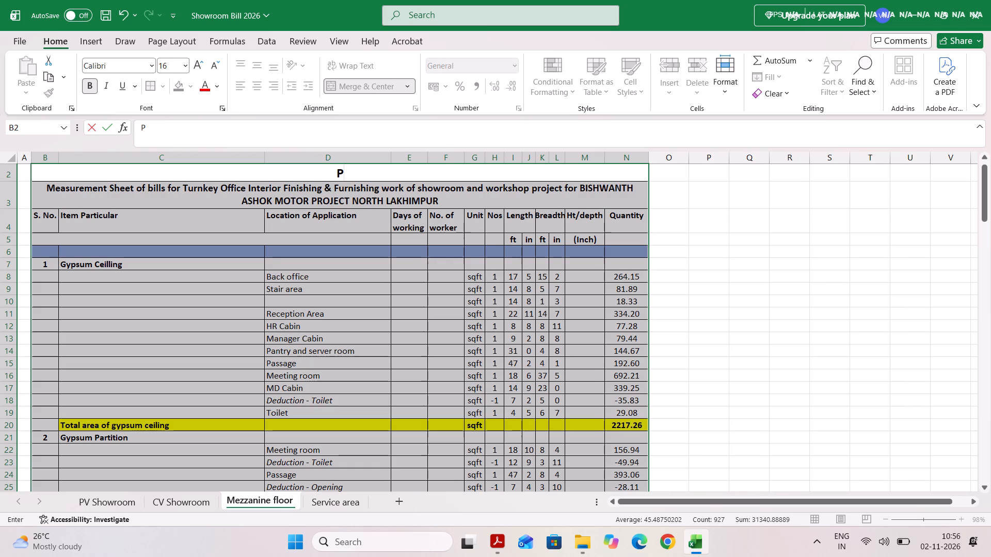
{"action": "key", "text": "Escape"}
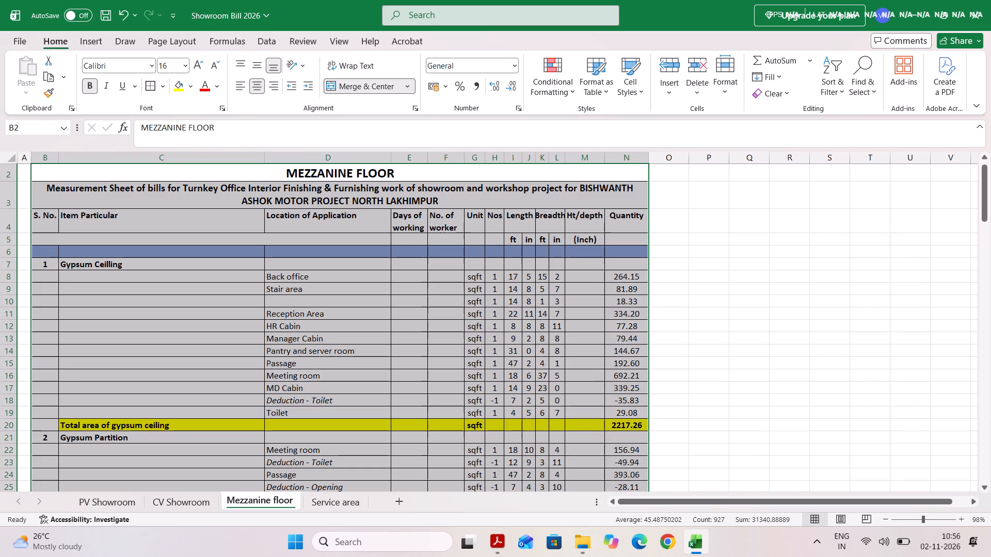
{"action": "key", "text": "ctrl+p"}
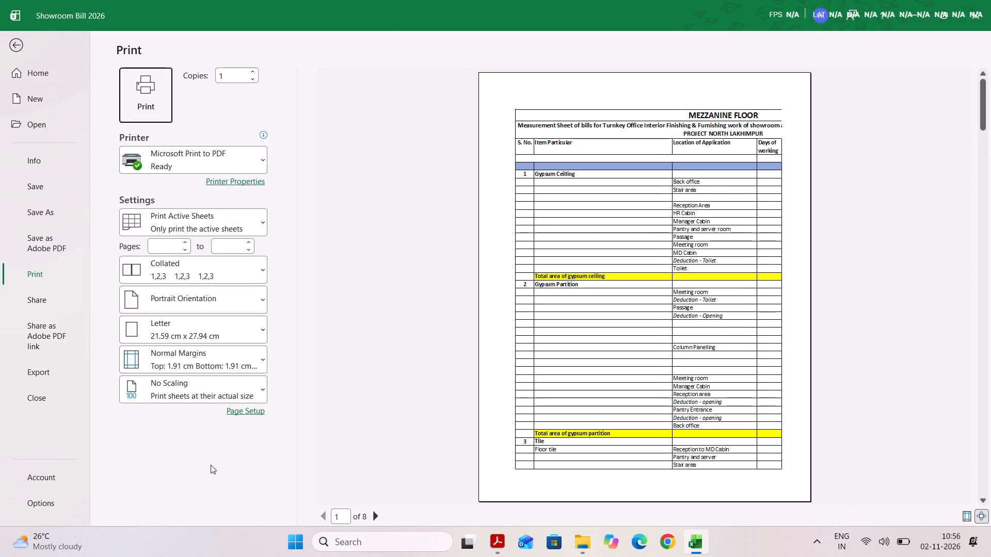
{"action": "left_click", "coordinate": [173, 291]}
{"action": "left_click", "coordinate": [187, 354]}
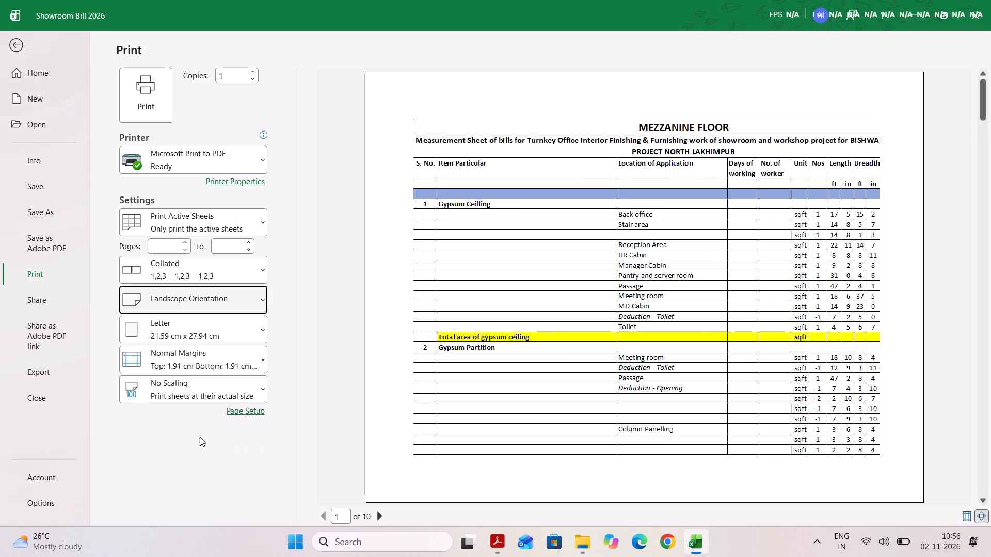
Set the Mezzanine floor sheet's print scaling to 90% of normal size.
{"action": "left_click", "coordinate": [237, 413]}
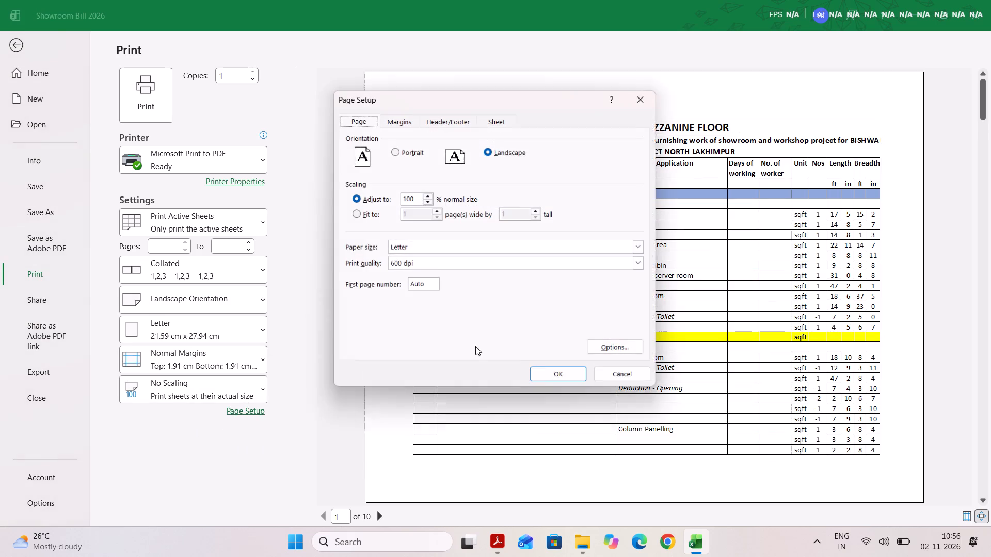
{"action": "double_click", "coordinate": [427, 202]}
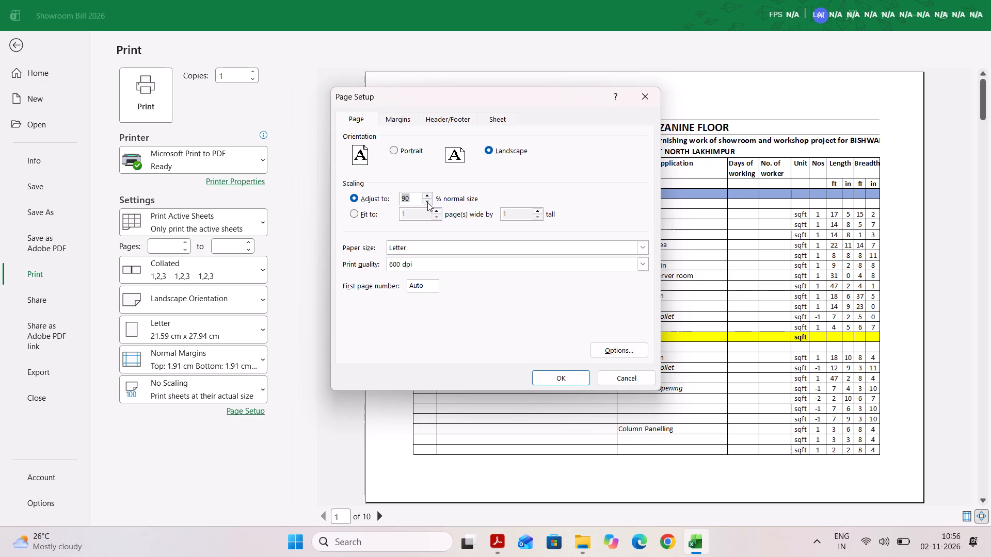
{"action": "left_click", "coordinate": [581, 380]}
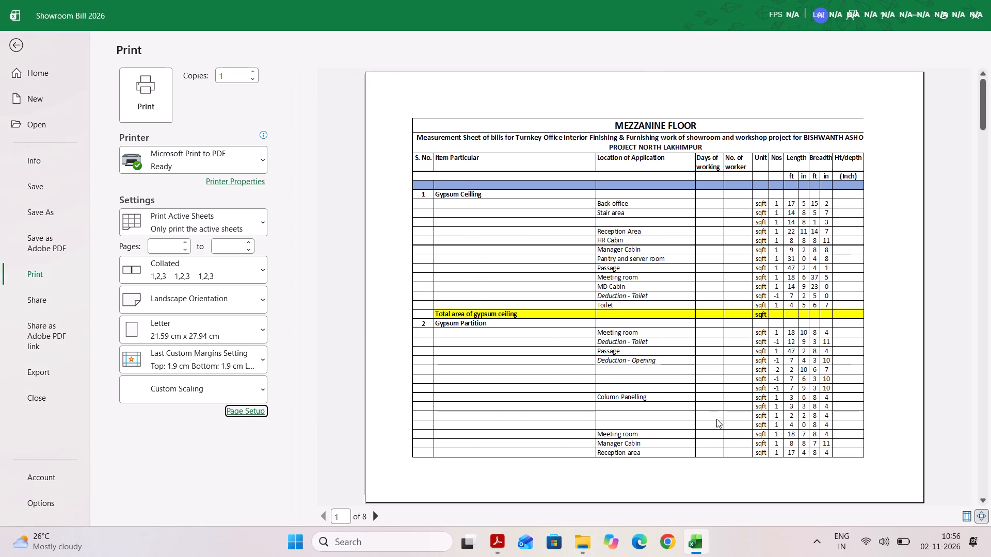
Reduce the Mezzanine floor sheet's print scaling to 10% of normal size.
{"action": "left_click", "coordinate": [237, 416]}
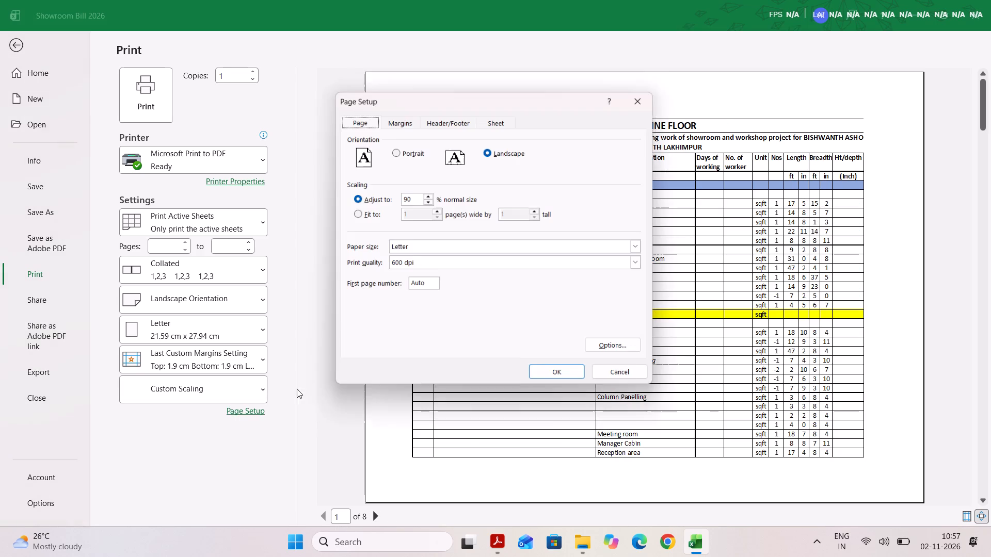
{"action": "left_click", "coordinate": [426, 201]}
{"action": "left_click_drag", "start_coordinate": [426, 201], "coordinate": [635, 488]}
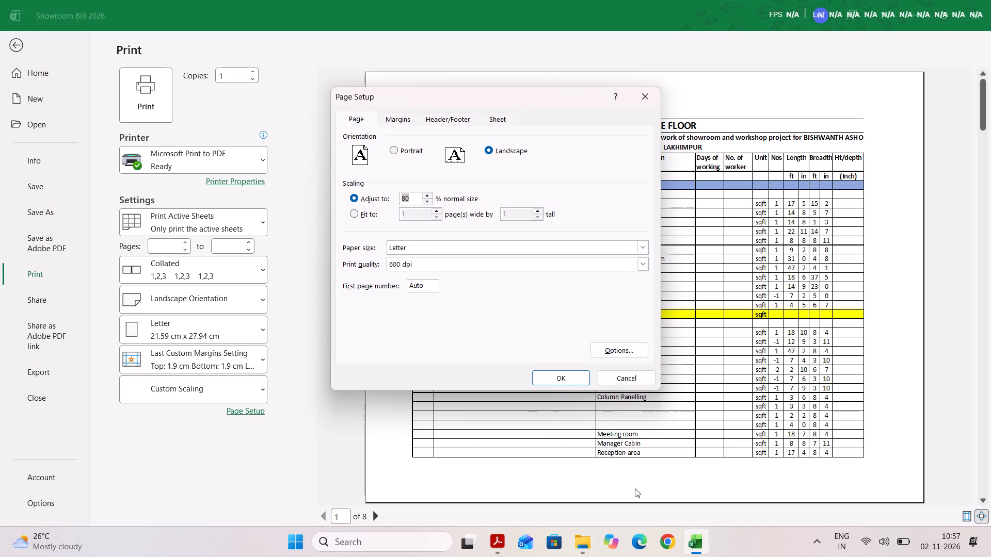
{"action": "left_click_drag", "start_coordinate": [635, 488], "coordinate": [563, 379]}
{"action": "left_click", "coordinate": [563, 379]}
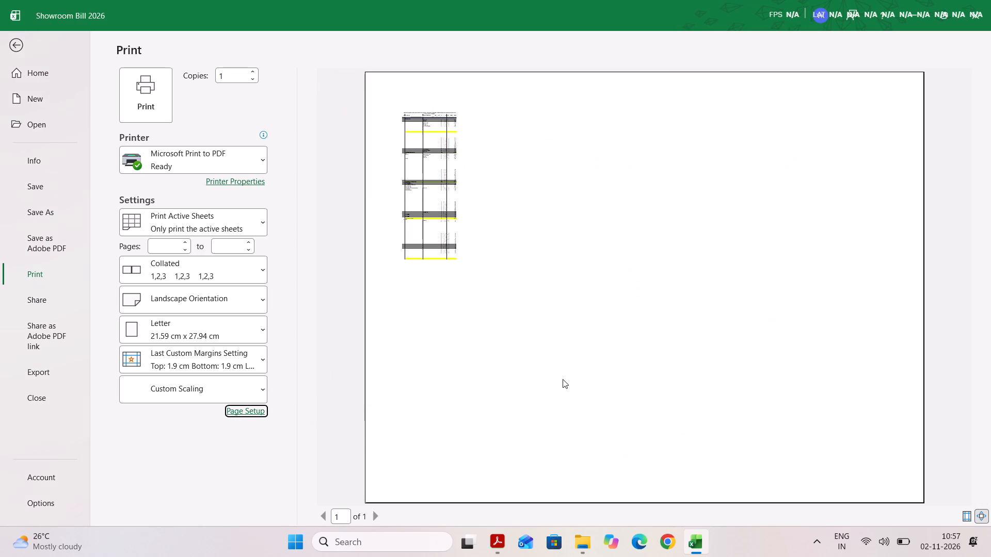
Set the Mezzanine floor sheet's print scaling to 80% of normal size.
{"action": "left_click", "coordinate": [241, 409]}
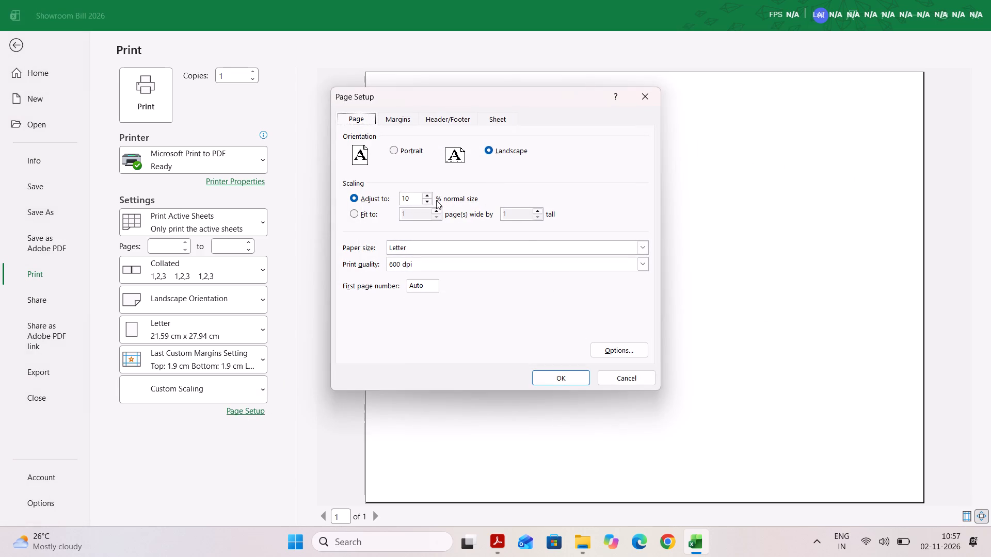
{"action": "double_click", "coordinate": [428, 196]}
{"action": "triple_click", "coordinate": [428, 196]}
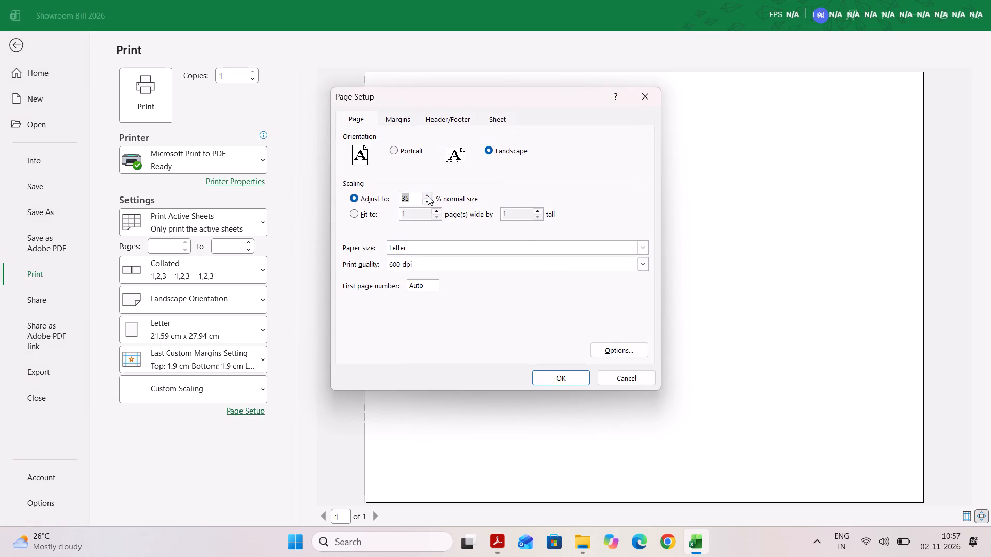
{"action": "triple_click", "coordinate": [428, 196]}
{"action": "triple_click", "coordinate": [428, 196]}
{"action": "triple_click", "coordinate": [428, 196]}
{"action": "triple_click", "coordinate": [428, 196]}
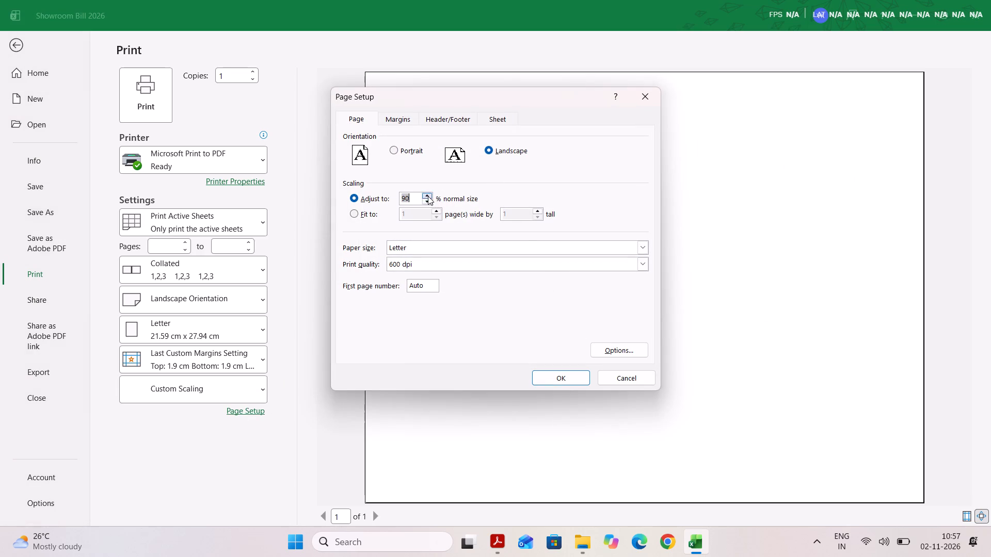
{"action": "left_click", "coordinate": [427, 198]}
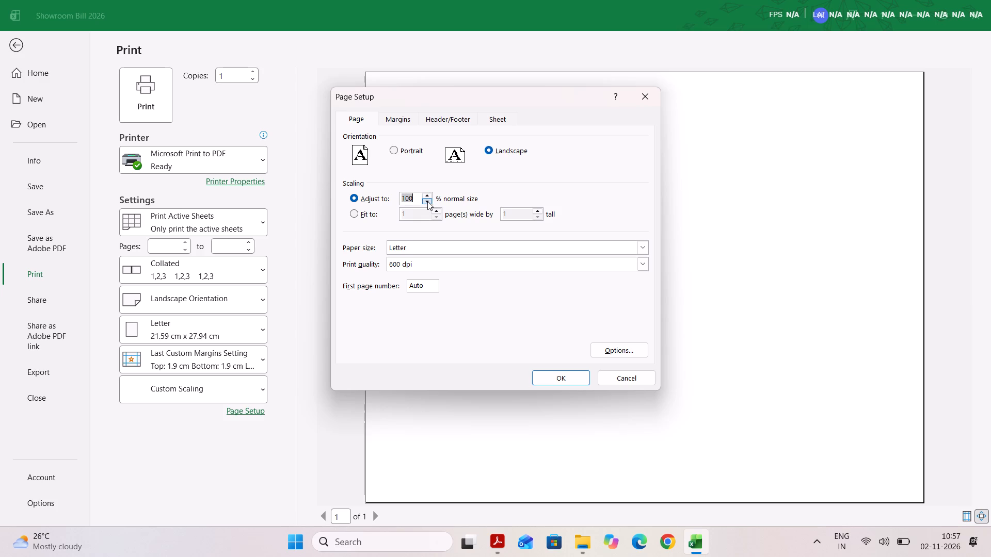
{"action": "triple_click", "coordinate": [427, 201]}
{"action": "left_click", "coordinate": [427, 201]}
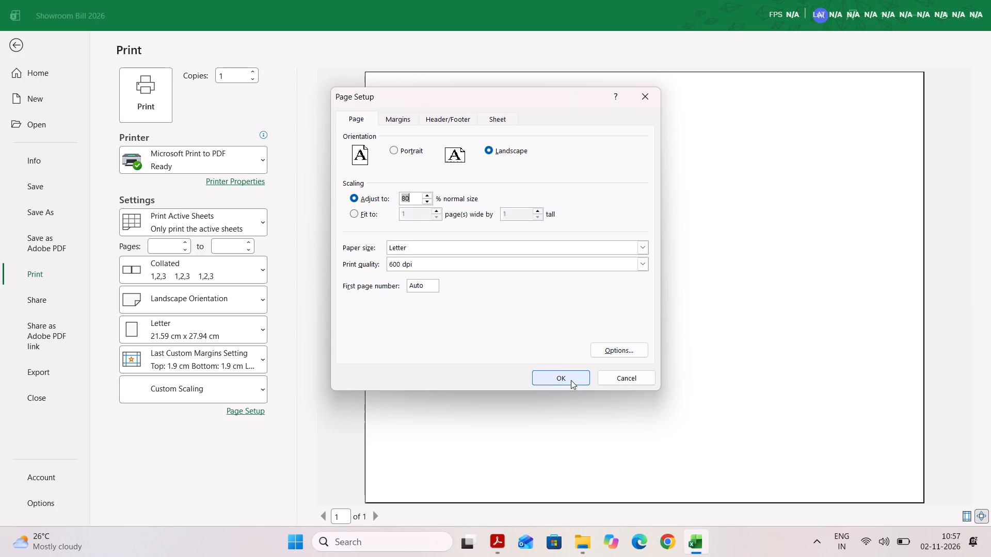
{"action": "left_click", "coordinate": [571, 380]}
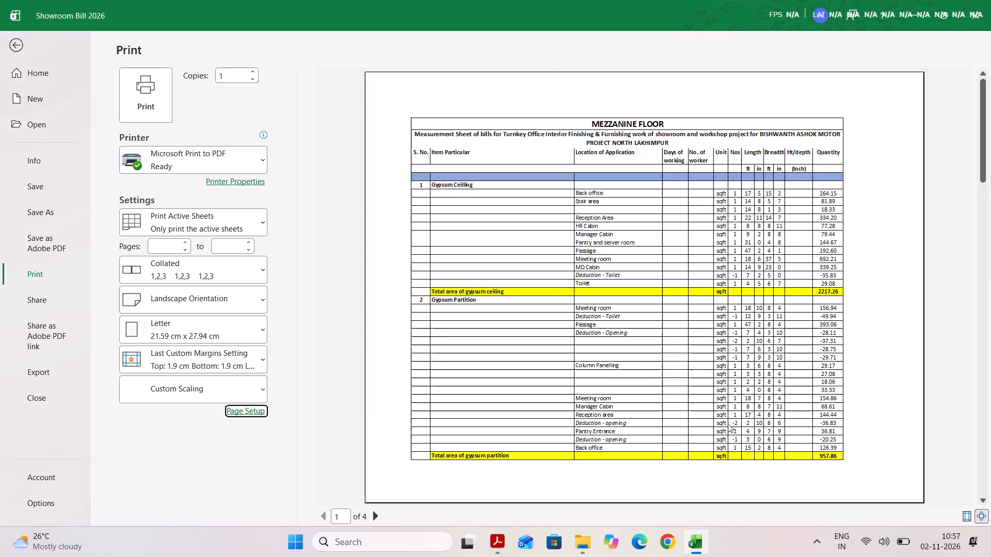
Set the Mezzanine floor sheet's print scaling to 85% of normal size.
{"action": "left_click", "coordinate": [244, 409]}
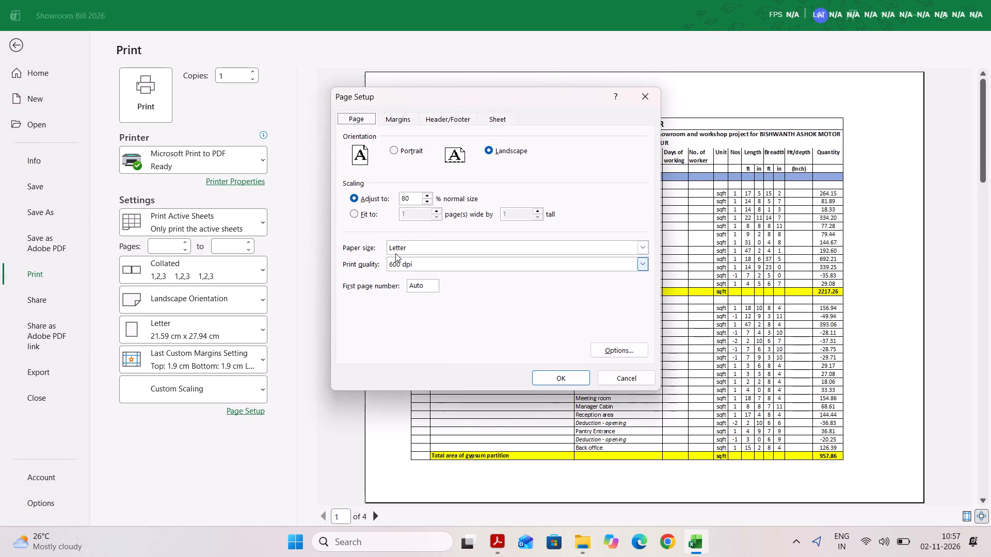
{"action": "left_click", "coordinate": [427, 197]}
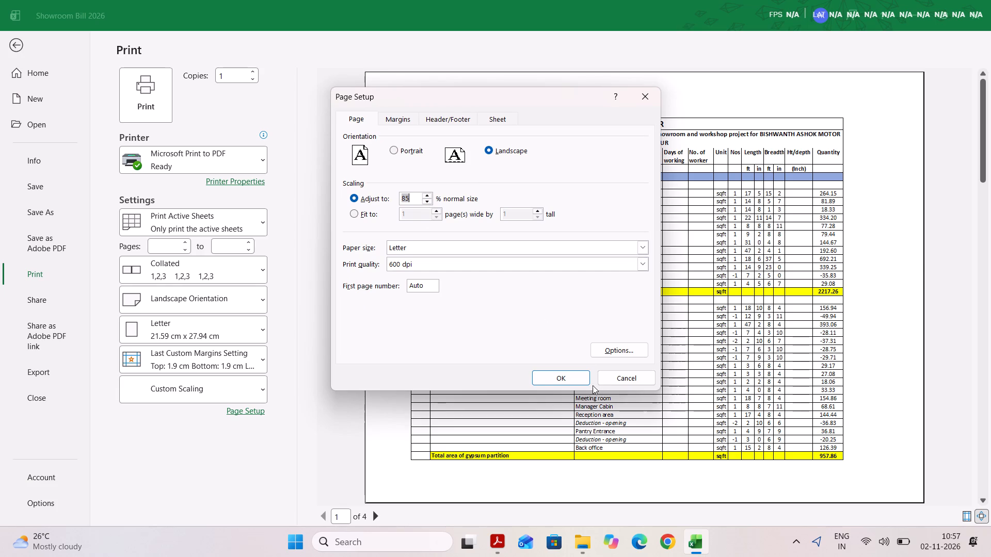
{"action": "left_click", "coordinate": [576, 382]}
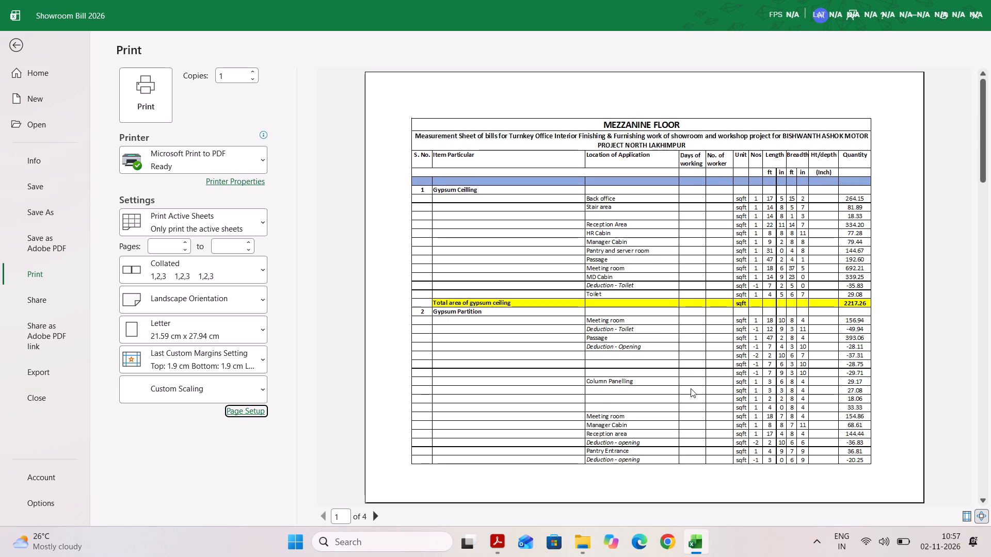
Print the Mezzanine floor sheet with Microsoft Print to PDF, targeting the North Lakhimpur bill folder.
{"action": "key", "text": "ctrl+p"}
{"action": "left_click", "coordinate": [159, 100]}
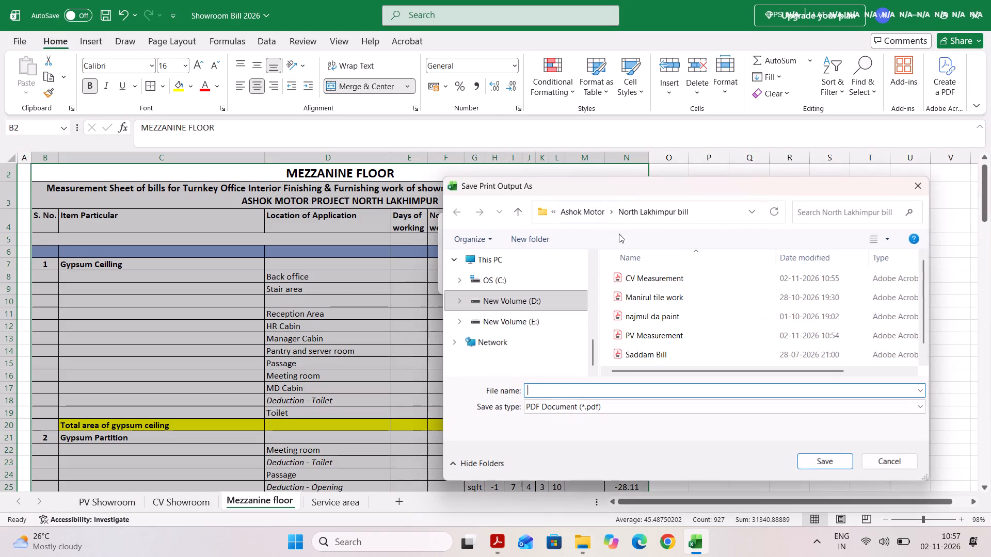